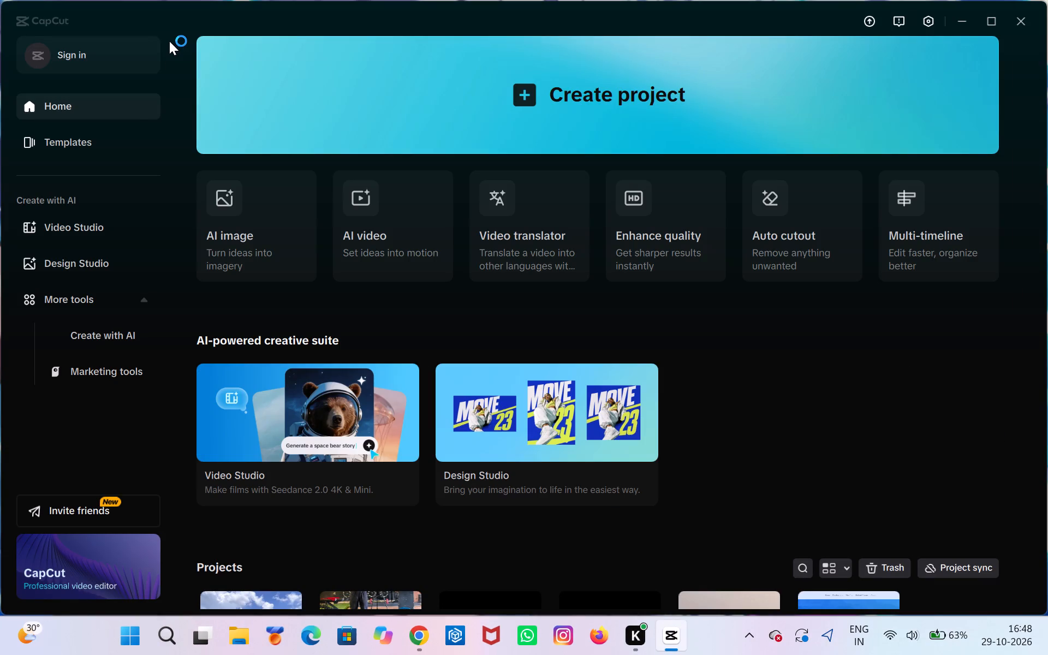
Look through the saved projects on the home page.
scroll(241, 291, down, 4)
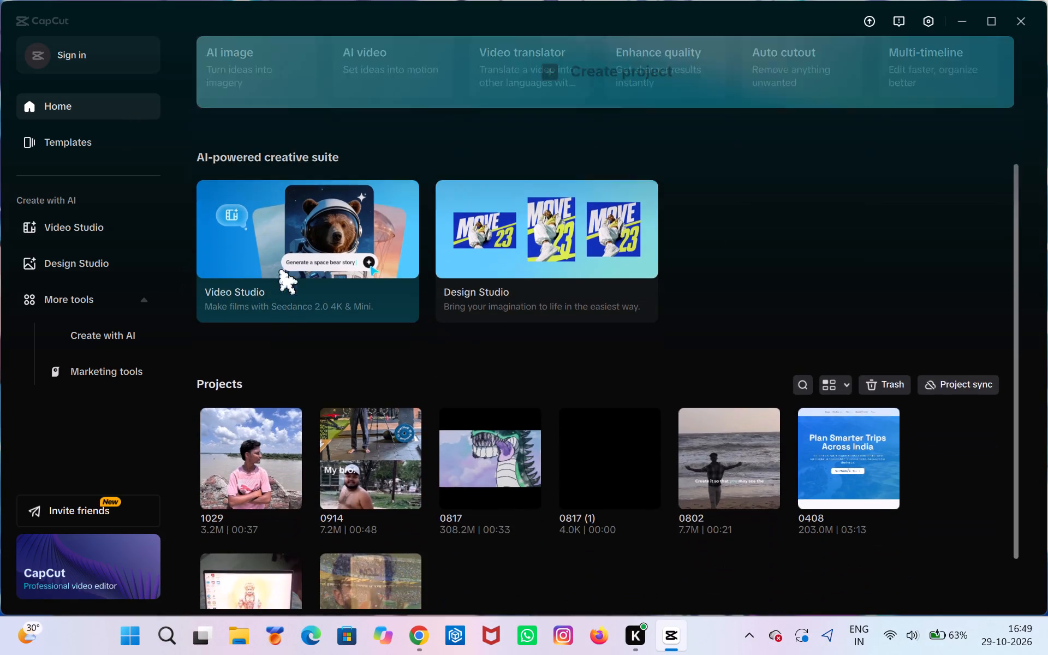
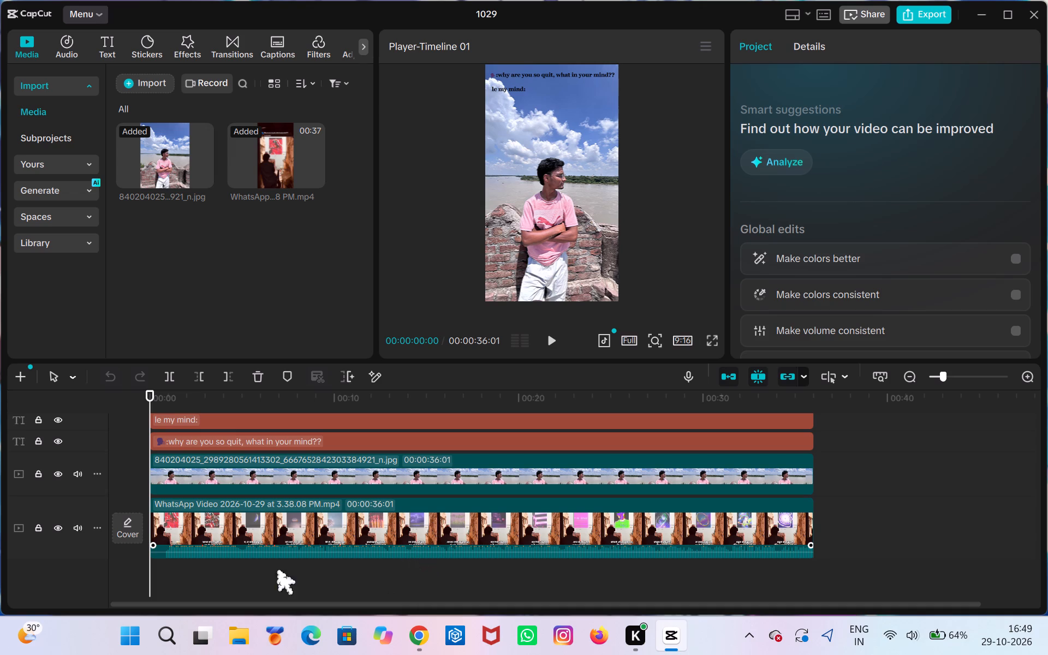
Rotate the photo clip of the standing man to 180°.
click(441, 480)
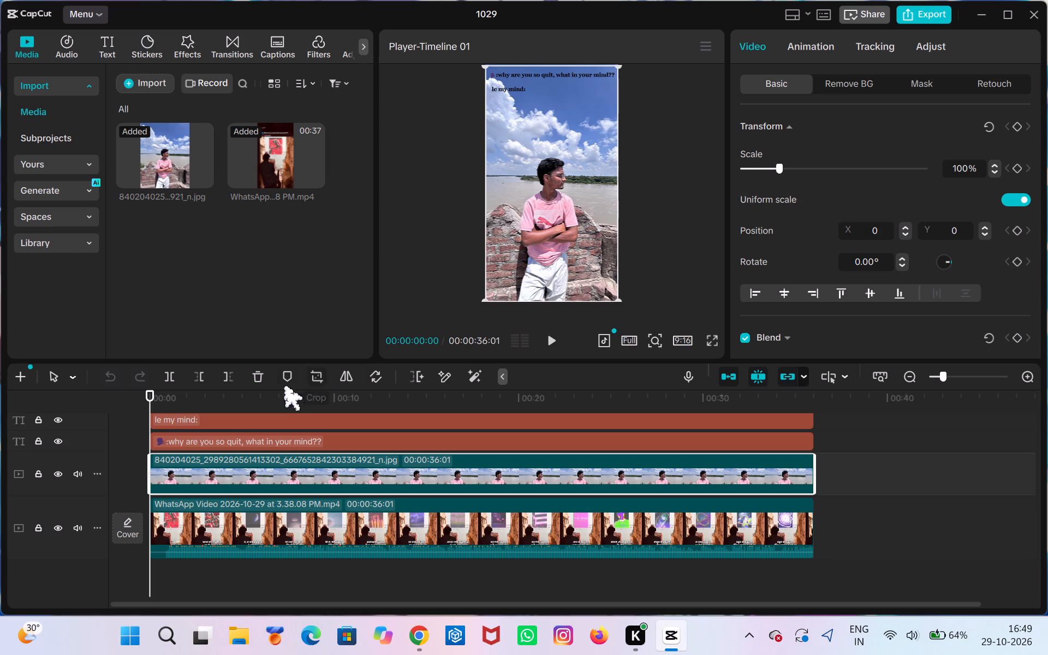
right_click(454, 480)
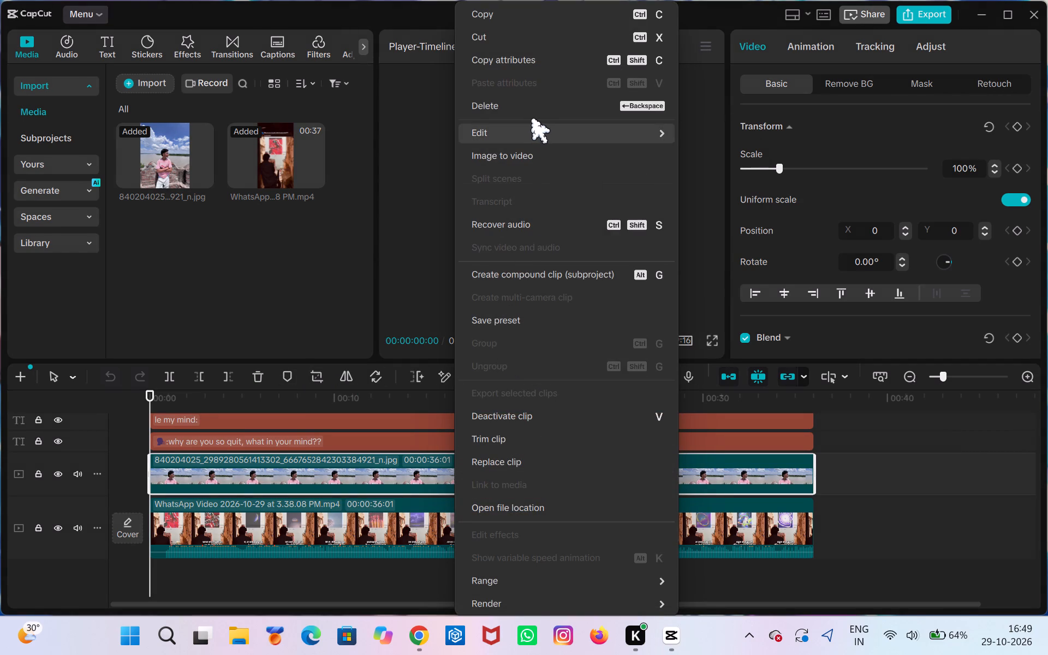
click(620, 140)
click(712, 196)
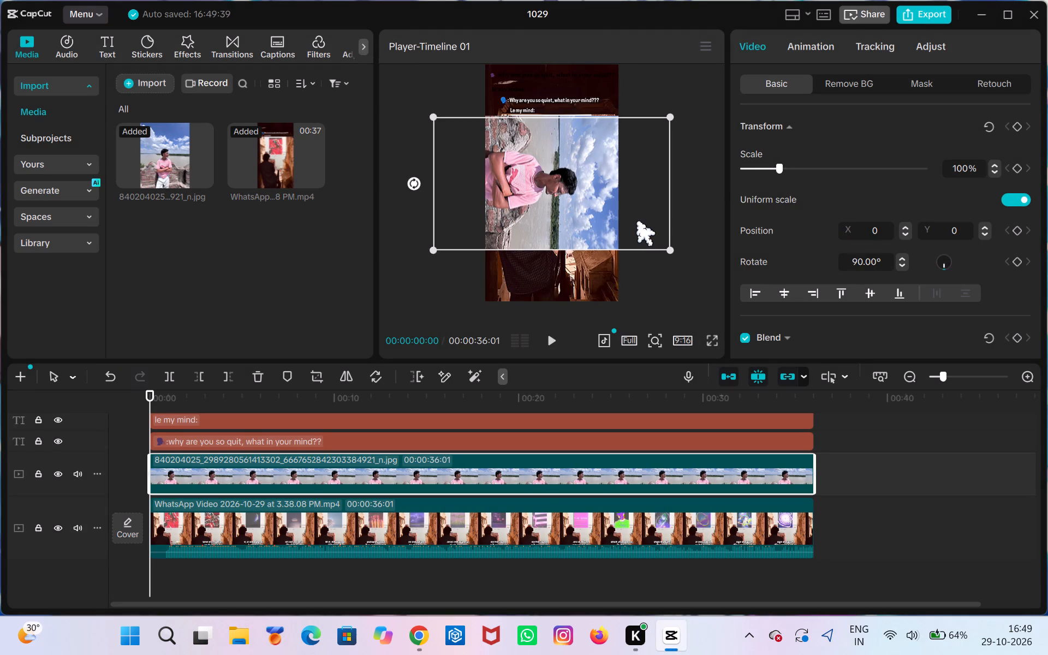
key(Right)
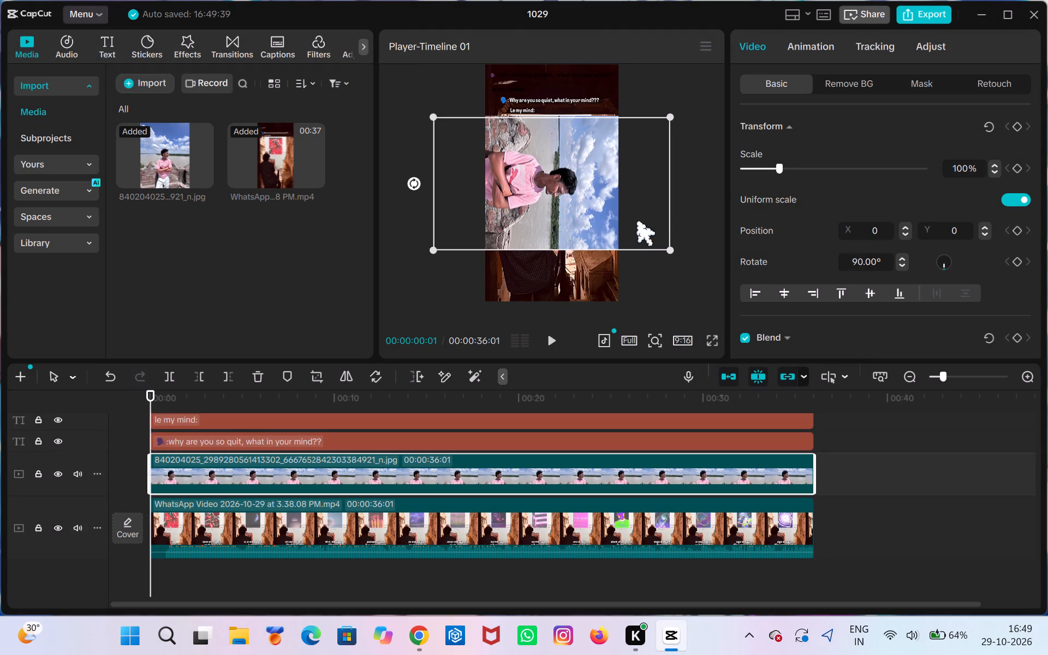
click(674, 471)
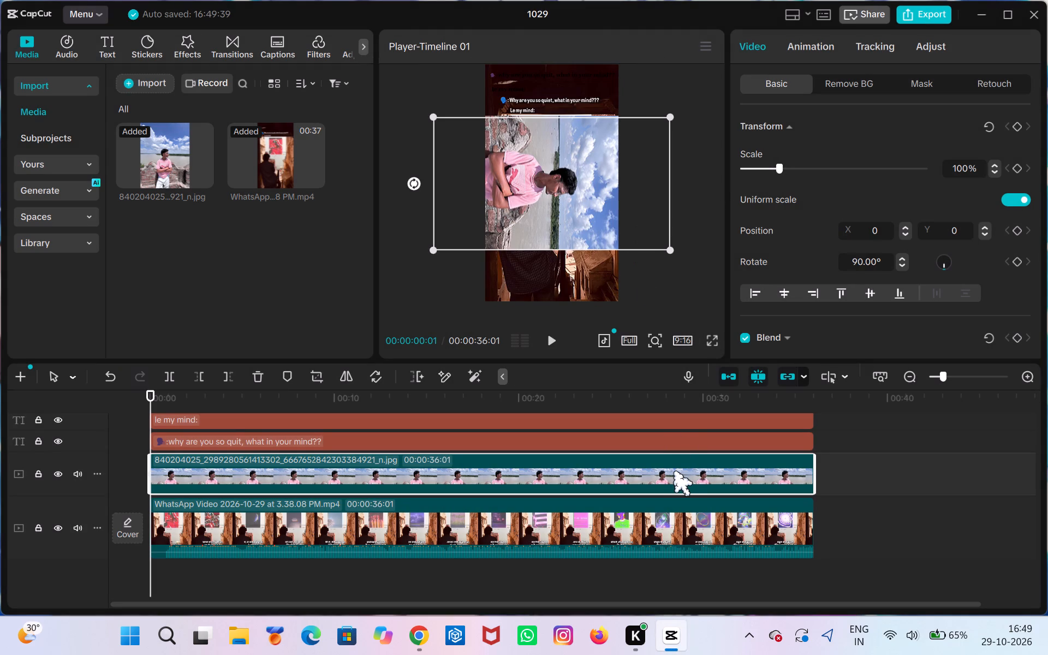
right_click(674, 471)
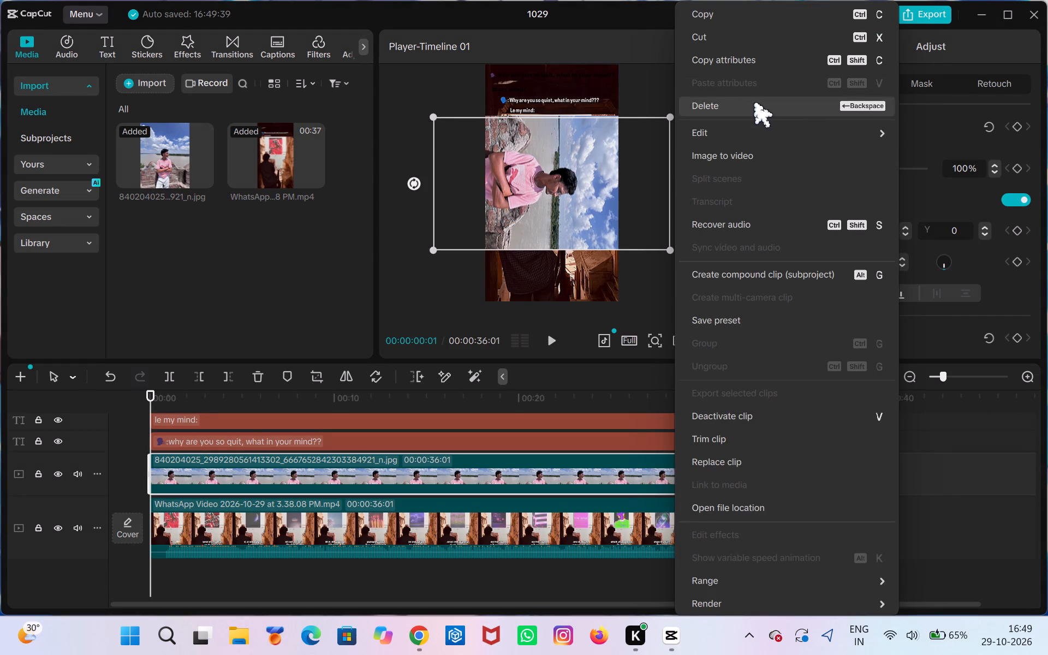
click(414, 183)
drag(414, 183, 414, 182)
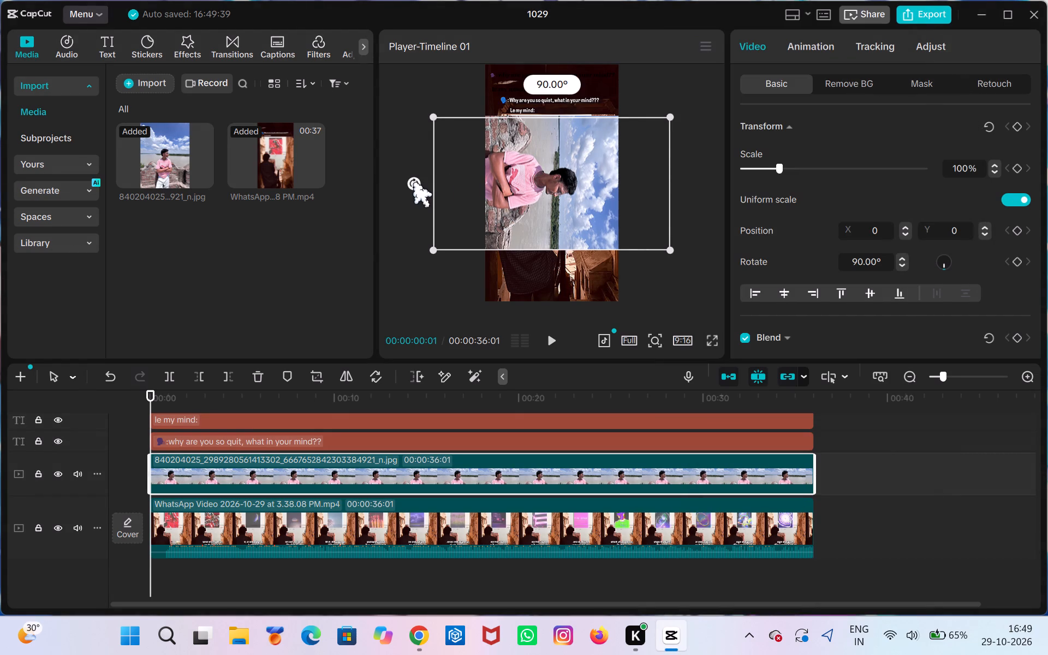
drag(414, 182, 516, 90)
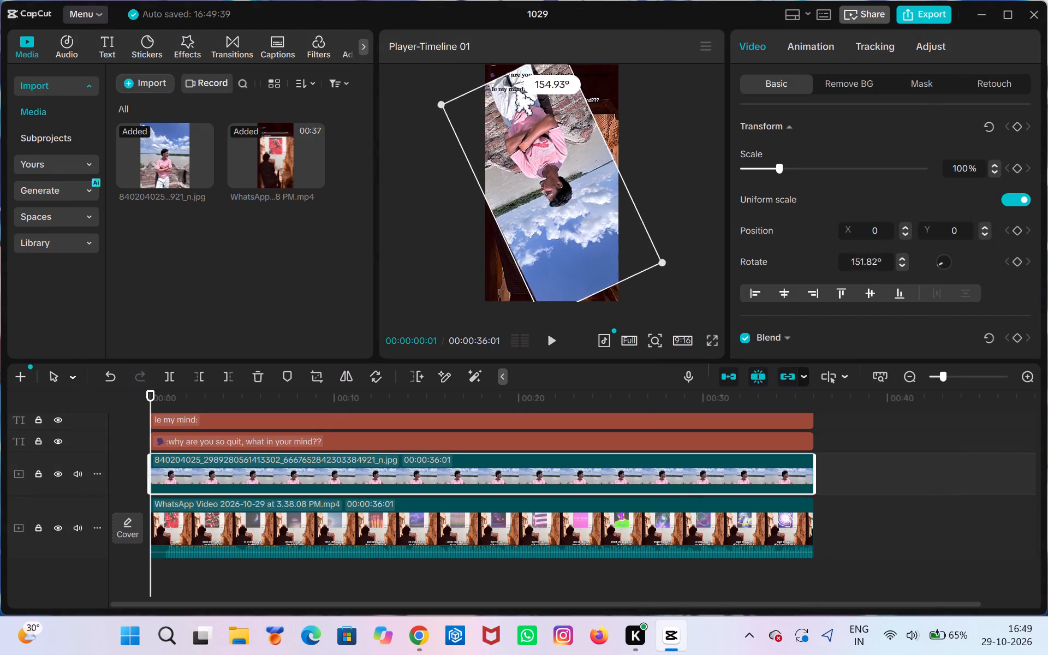
drag(516, 90, 550, 82)
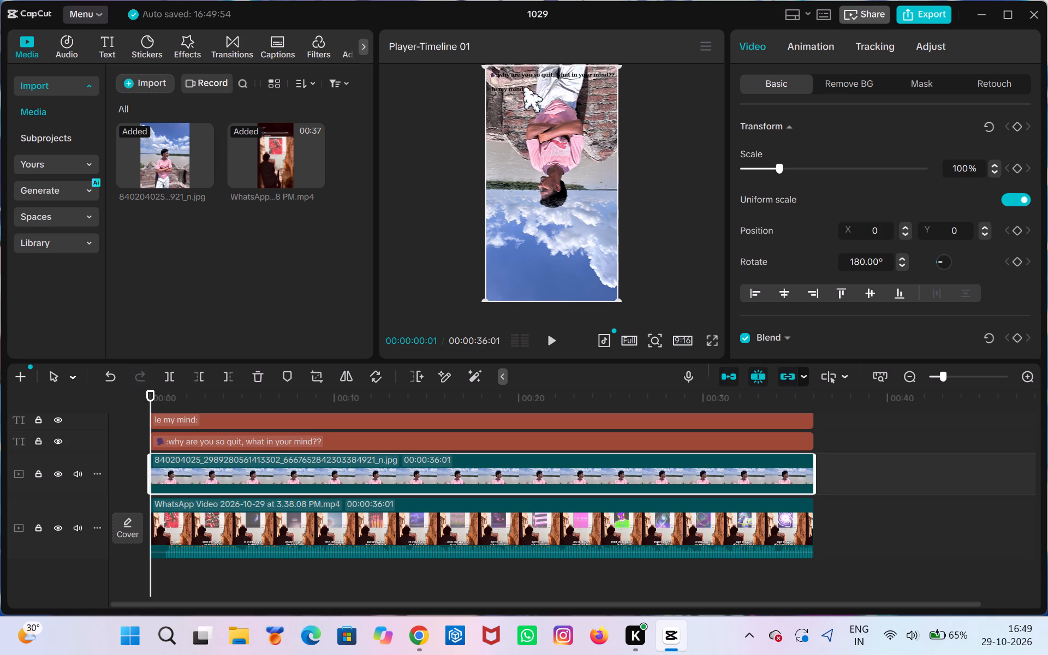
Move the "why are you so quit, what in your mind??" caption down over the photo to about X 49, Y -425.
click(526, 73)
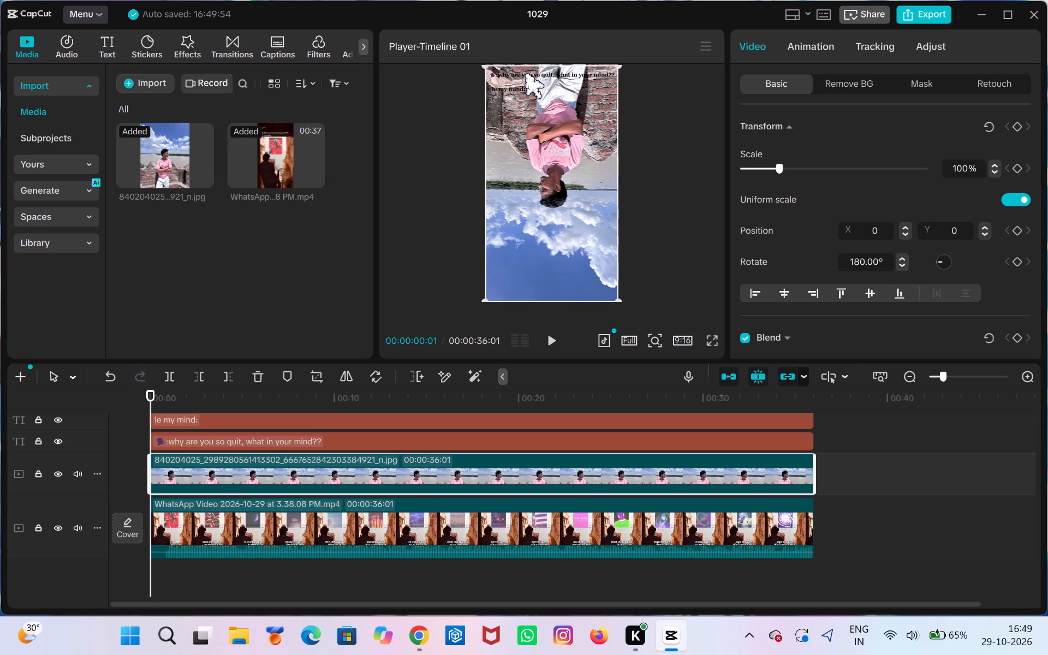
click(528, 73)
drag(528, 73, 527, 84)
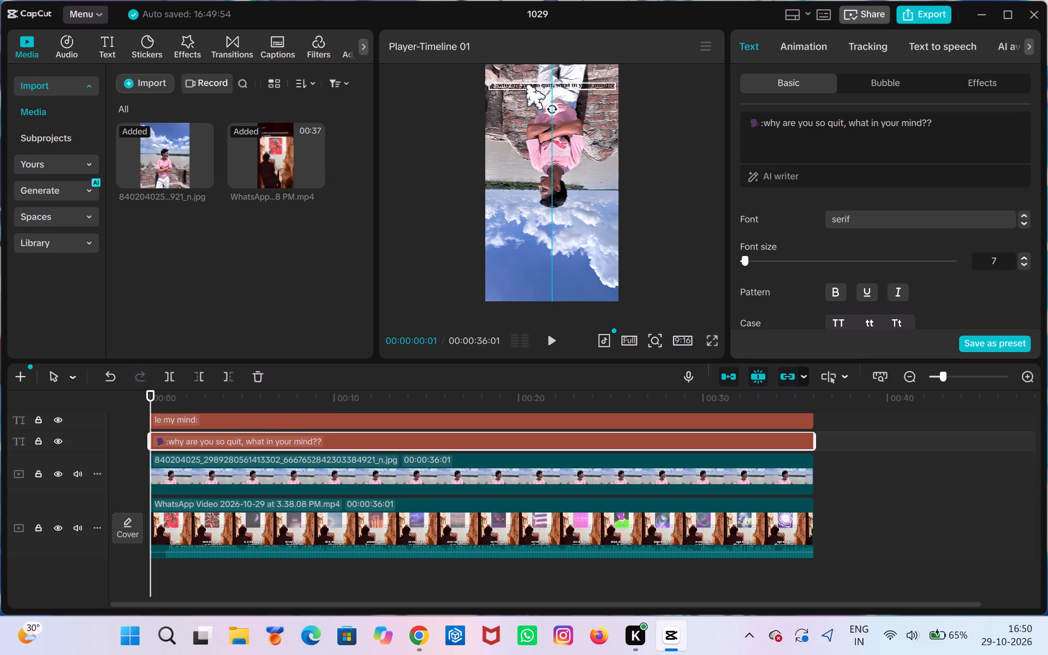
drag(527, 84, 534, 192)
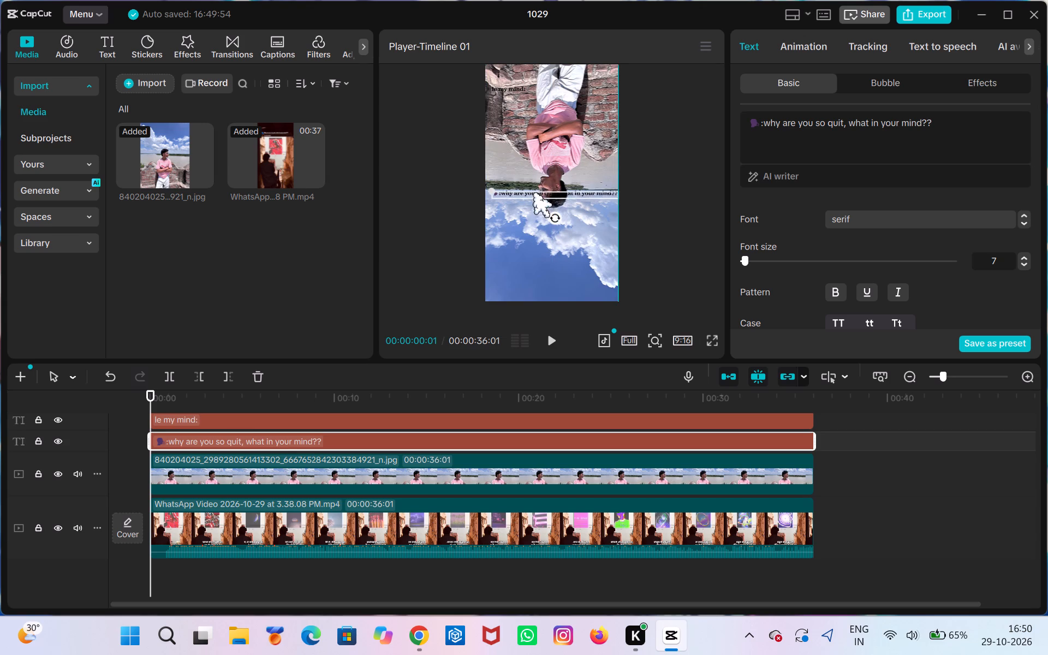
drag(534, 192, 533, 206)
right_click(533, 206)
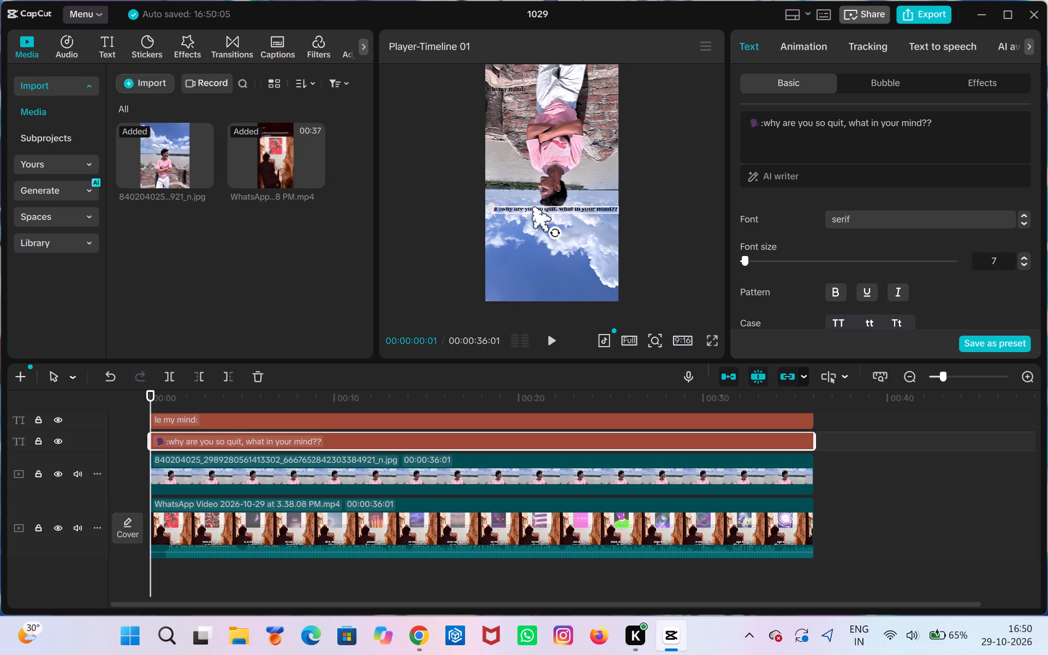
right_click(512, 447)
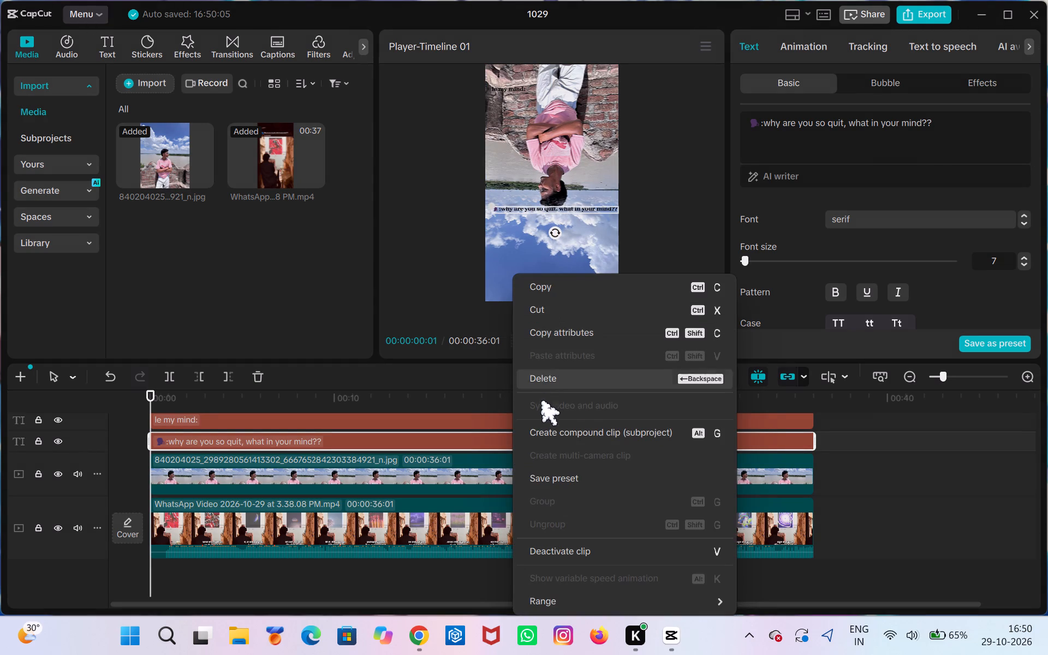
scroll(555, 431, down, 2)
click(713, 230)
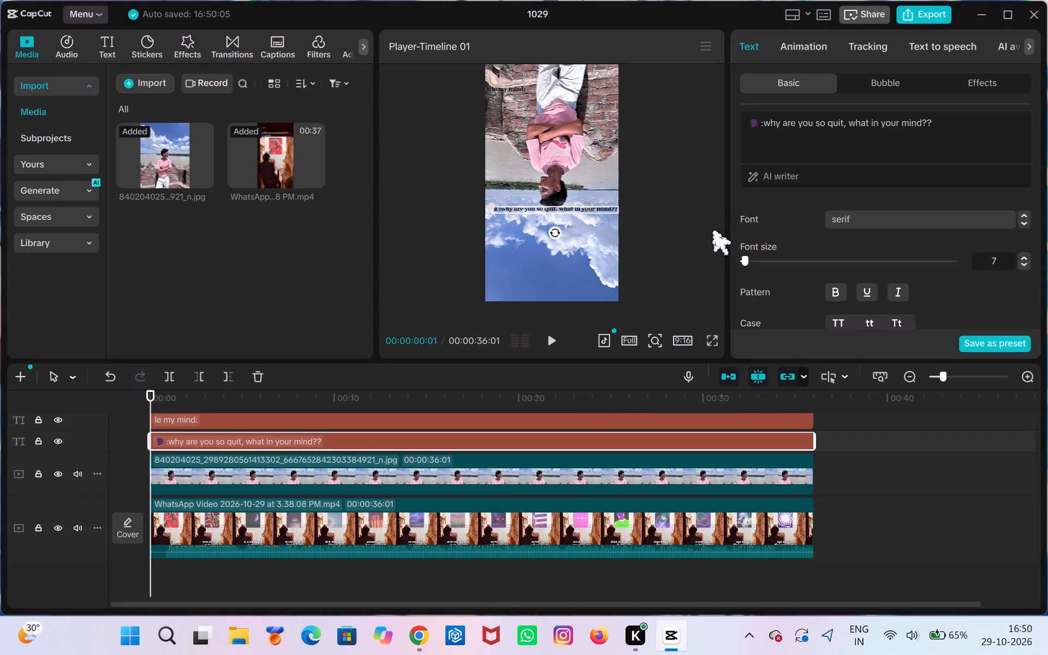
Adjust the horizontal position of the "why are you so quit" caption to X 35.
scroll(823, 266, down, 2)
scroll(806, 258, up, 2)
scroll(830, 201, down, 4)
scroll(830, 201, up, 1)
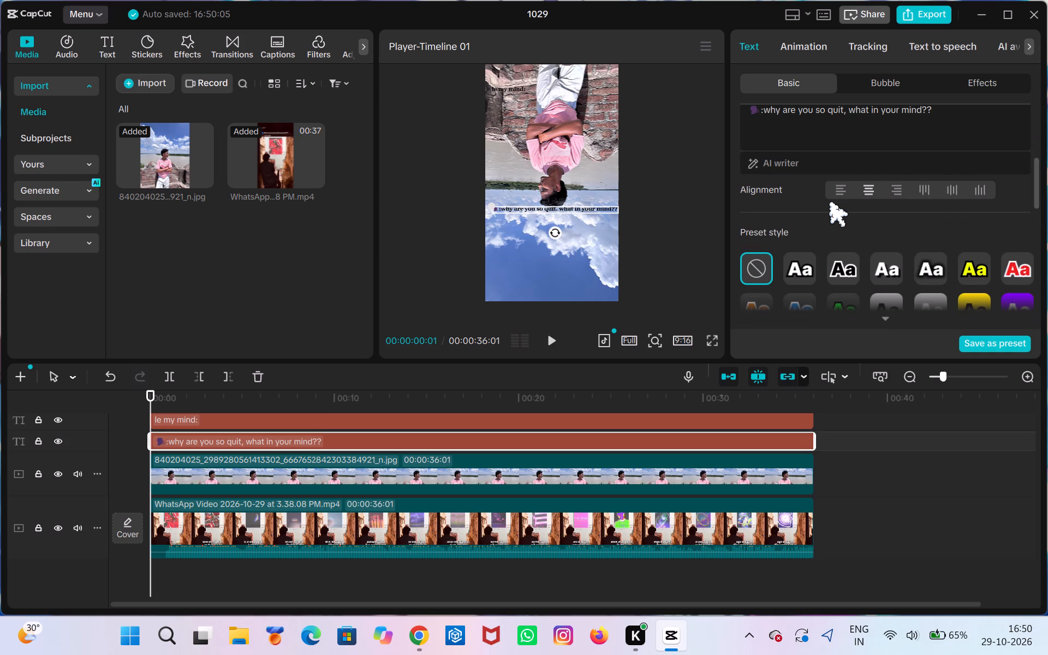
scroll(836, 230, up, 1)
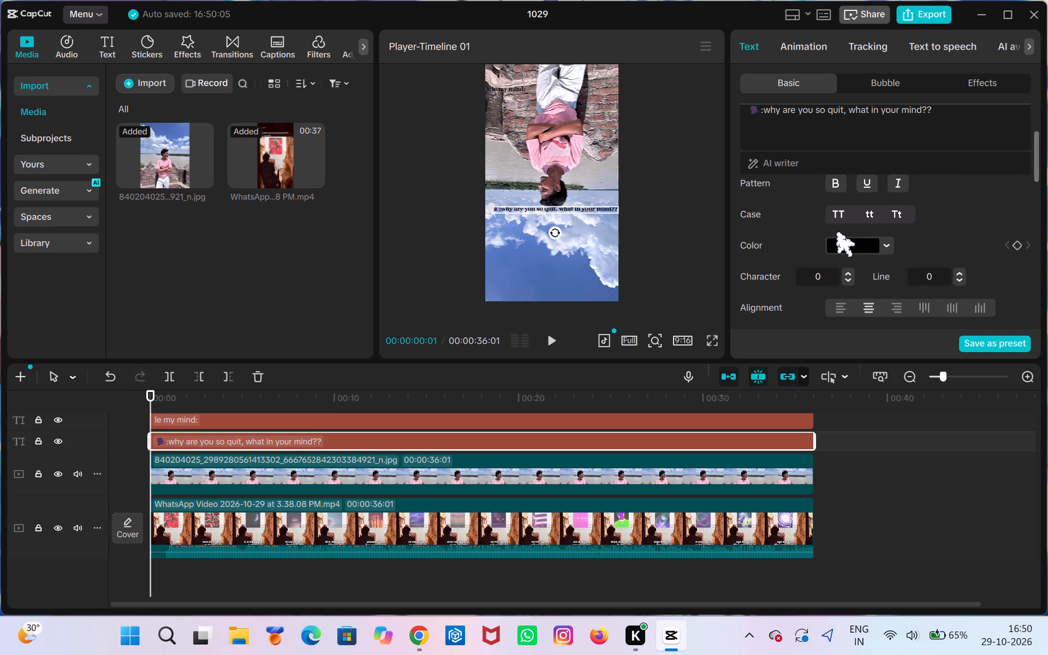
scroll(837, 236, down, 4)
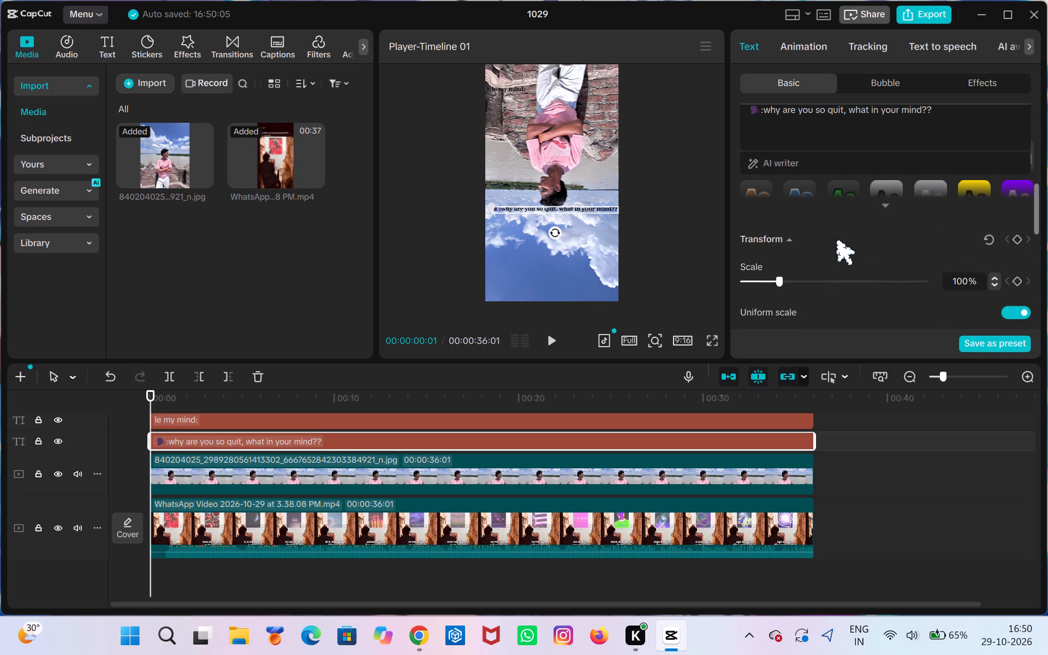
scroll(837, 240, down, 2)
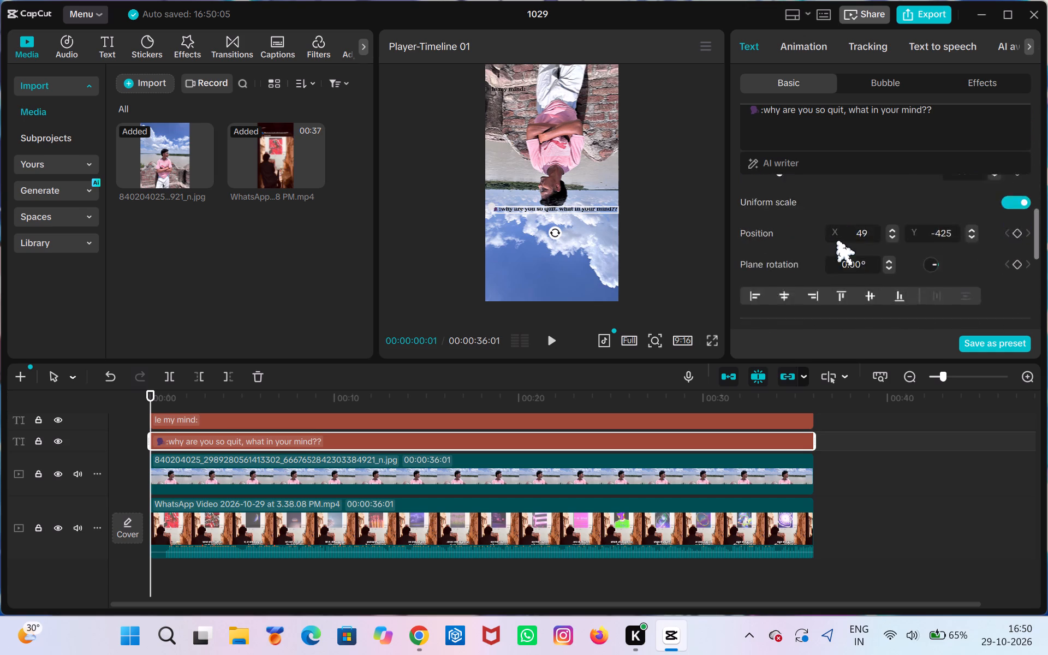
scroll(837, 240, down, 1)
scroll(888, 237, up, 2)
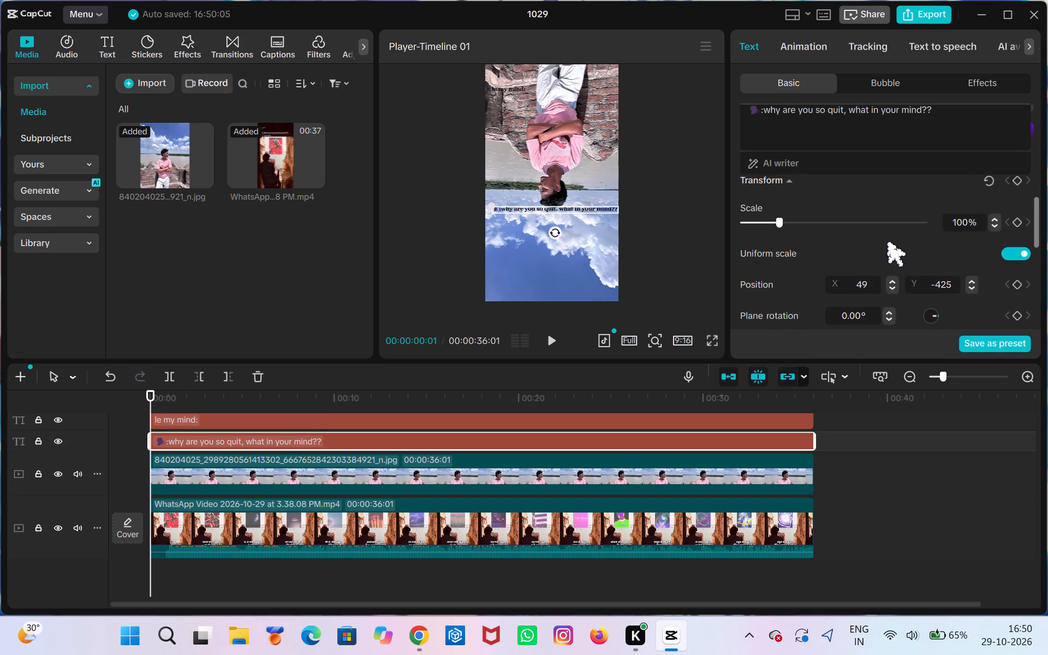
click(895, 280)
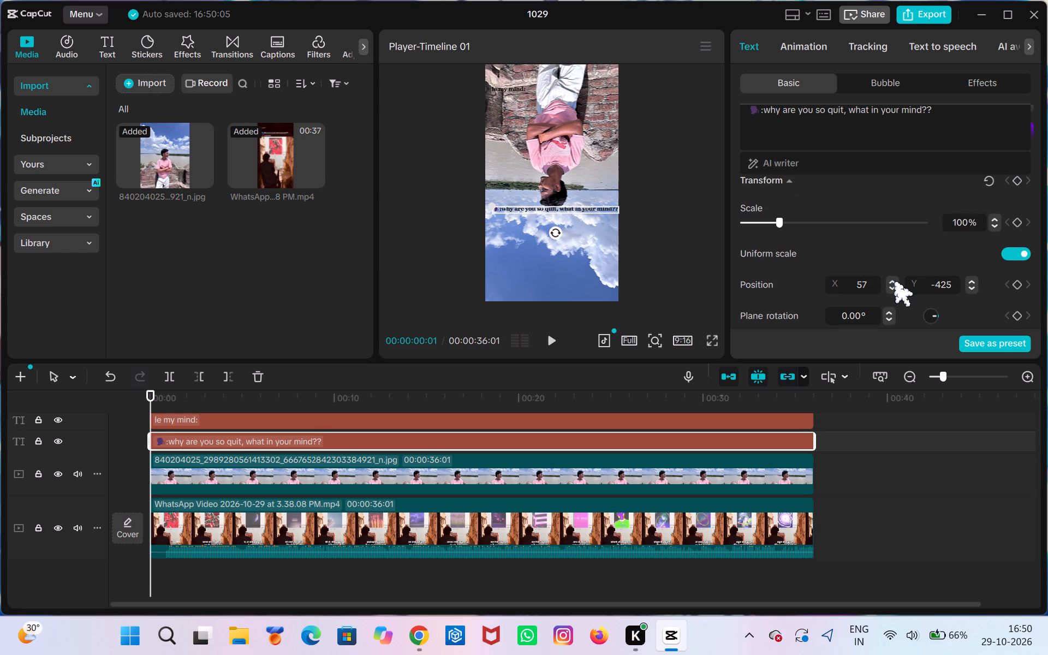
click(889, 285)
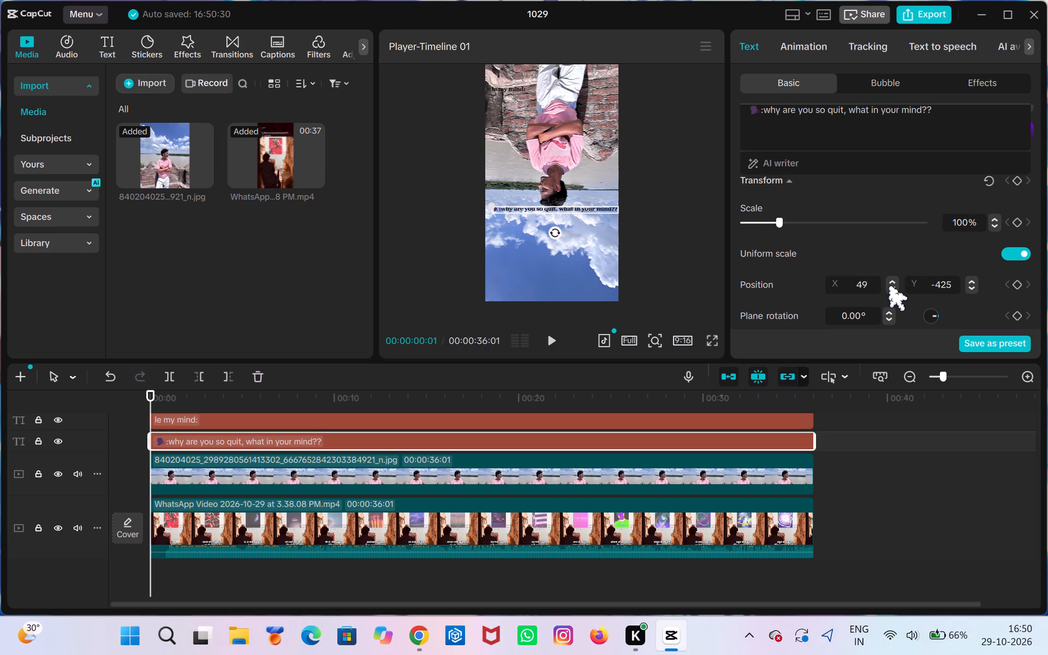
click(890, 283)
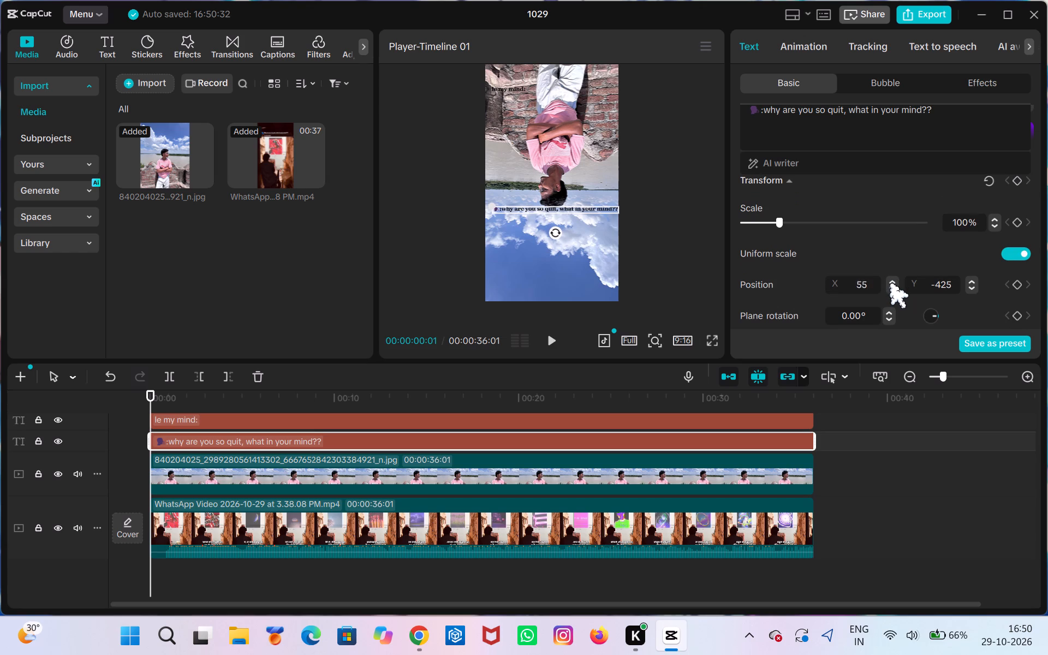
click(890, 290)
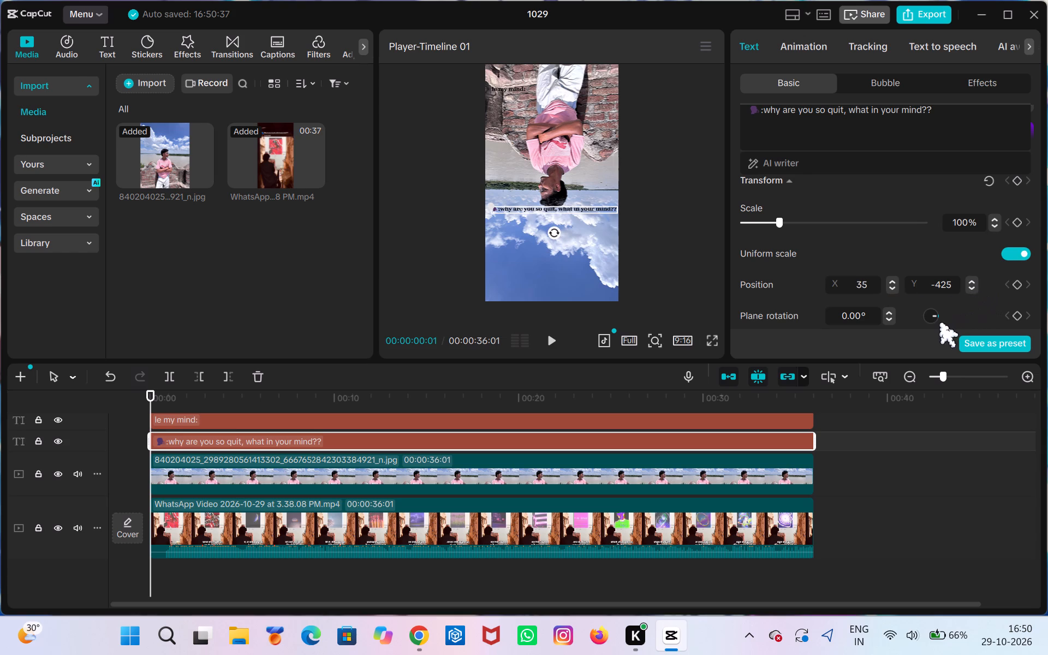
Set the plane rotation of the "why are you so quit" caption to 180°.
drag(931, 322, 932, 320)
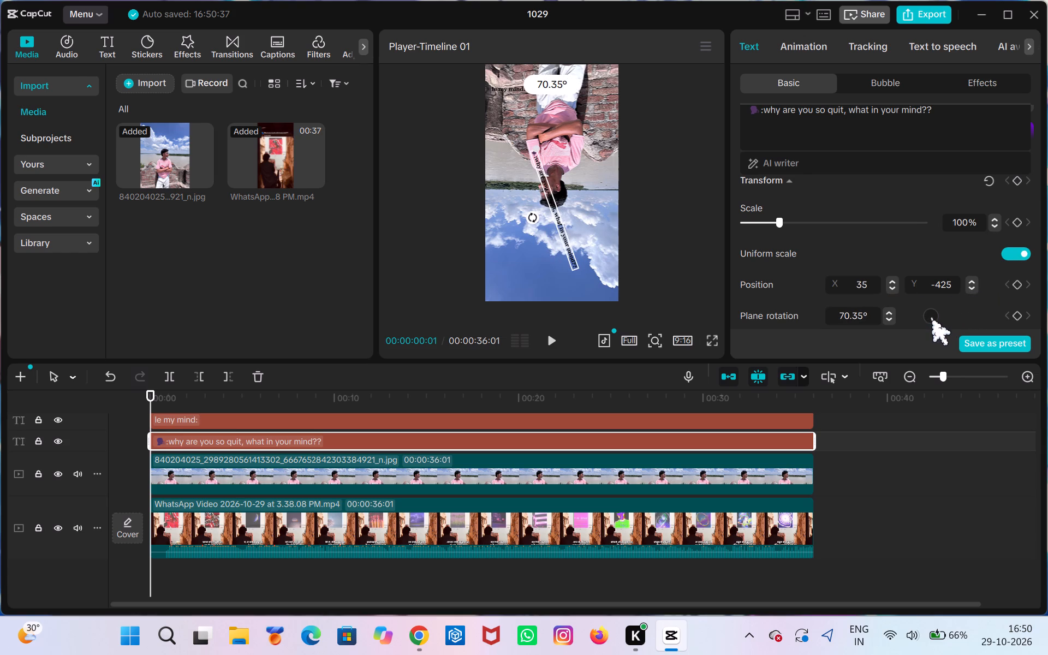
drag(932, 320, 924, 317)
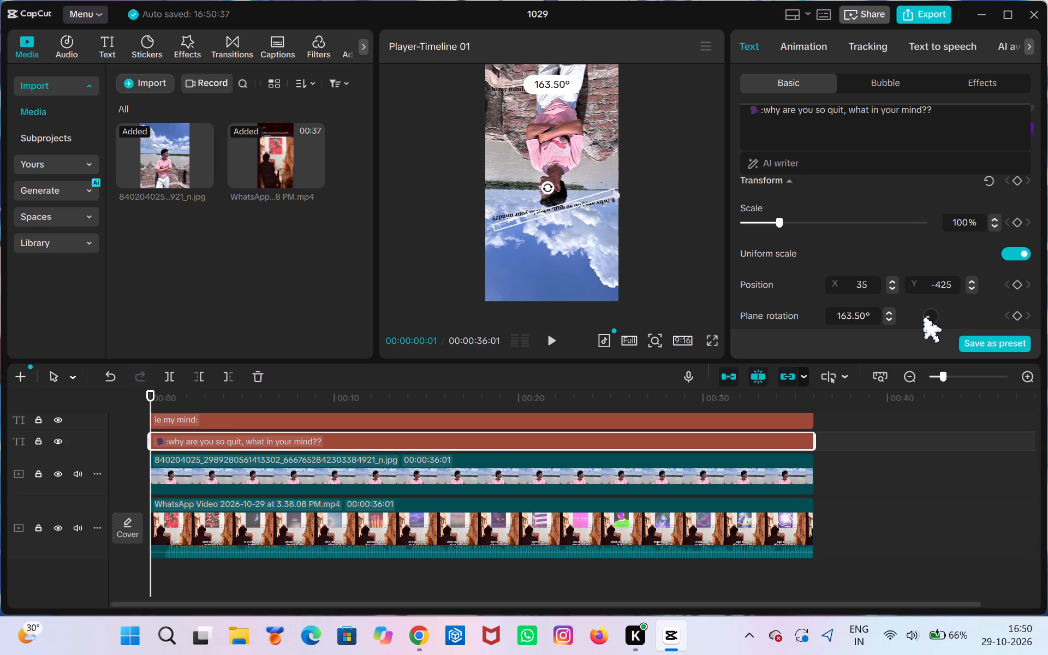
drag(924, 317, 924, 316)
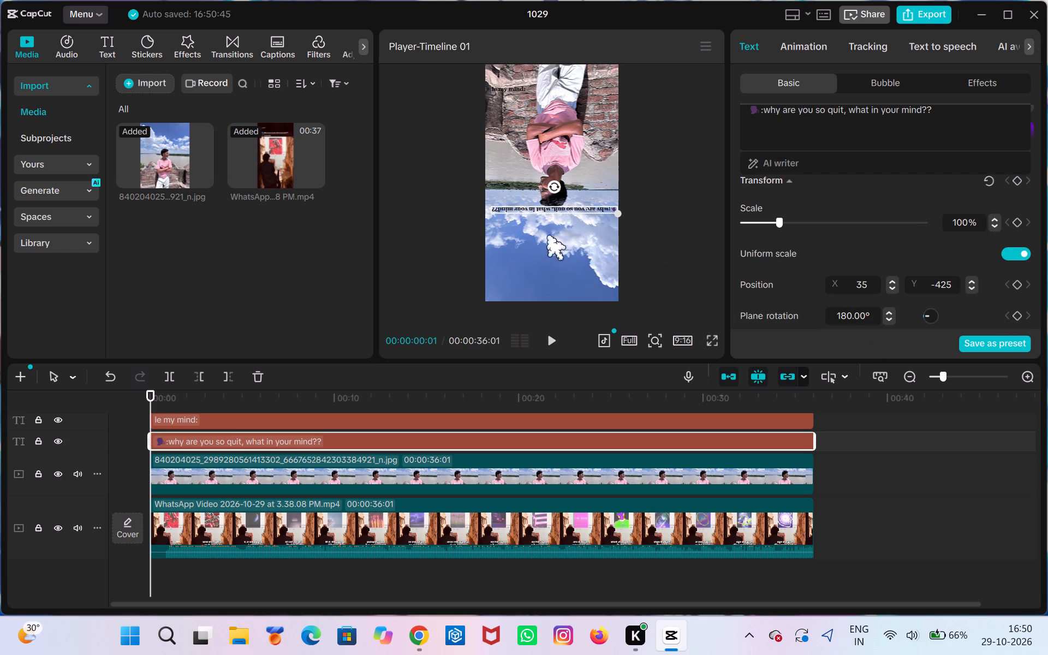
Move the rotated "why are you so quit" caption near the bottom of the frame, centred at about X 0, Y -1586.
click(559, 209)
drag(563, 209, 567, 226)
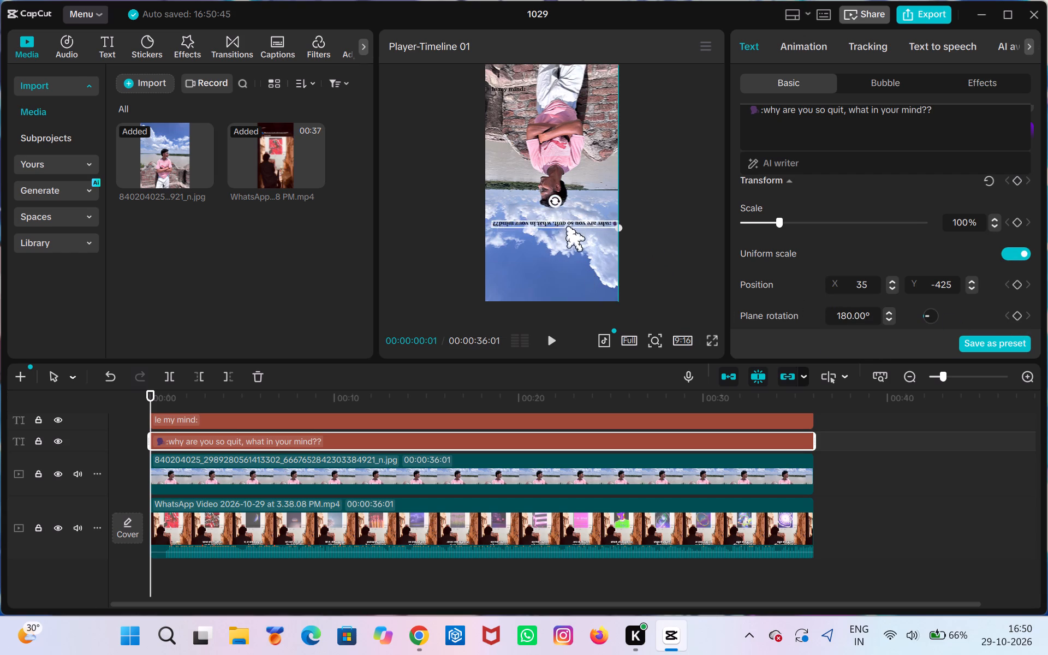
drag(567, 226, 559, 277)
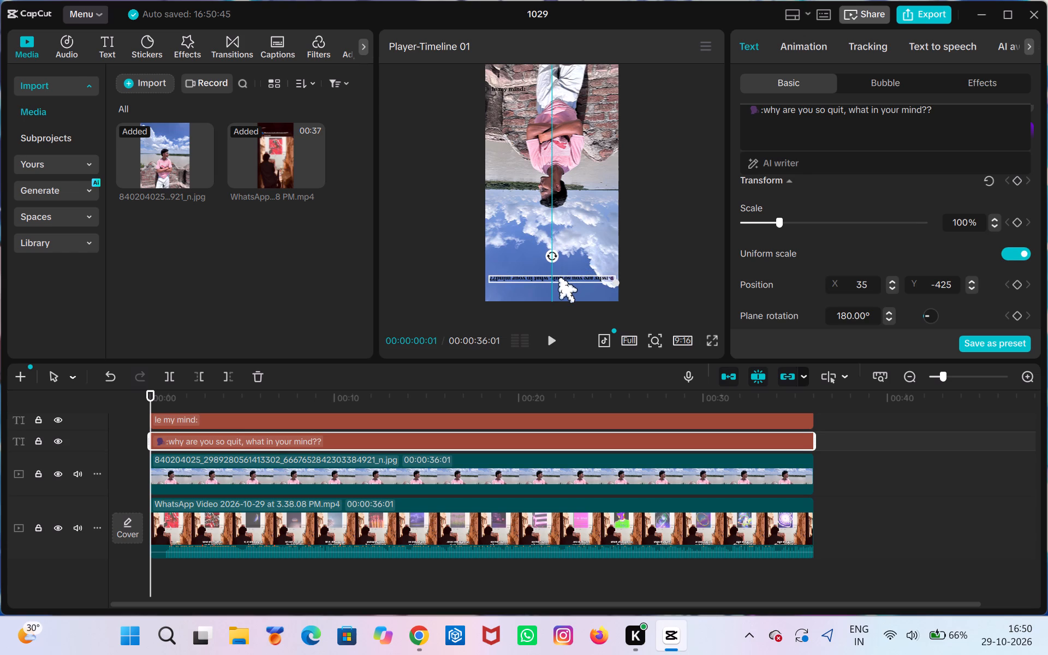
drag(559, 277, 559, 280)
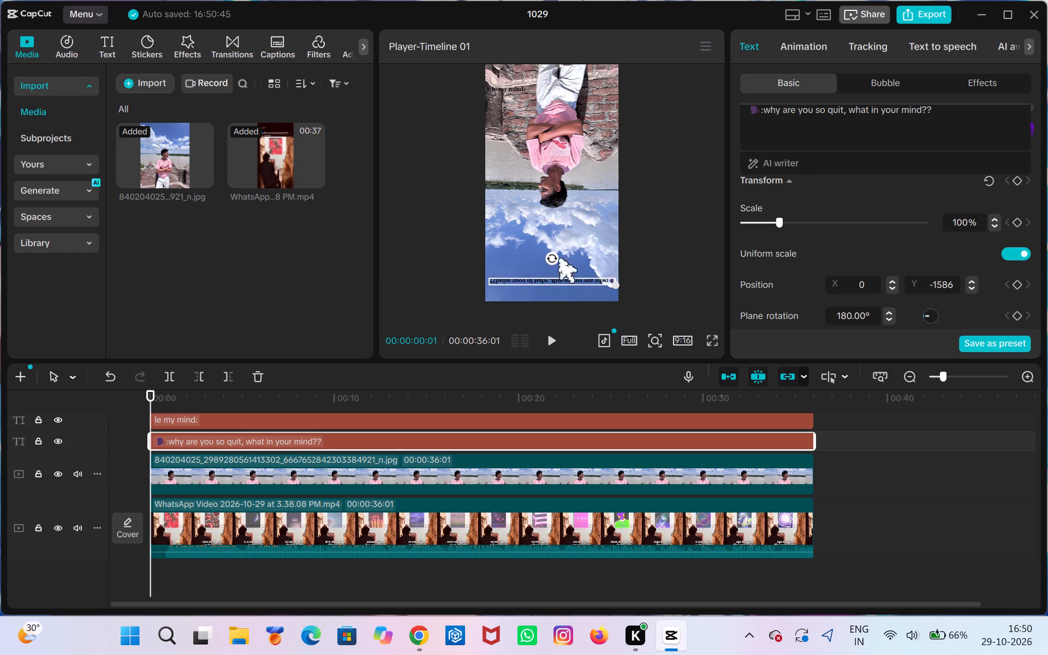
Move the "le my mind:" caption to just above the upside-down caption, at about X 398, Y -1267.
click(519, 89)
drag(519, 90, 558, 192)
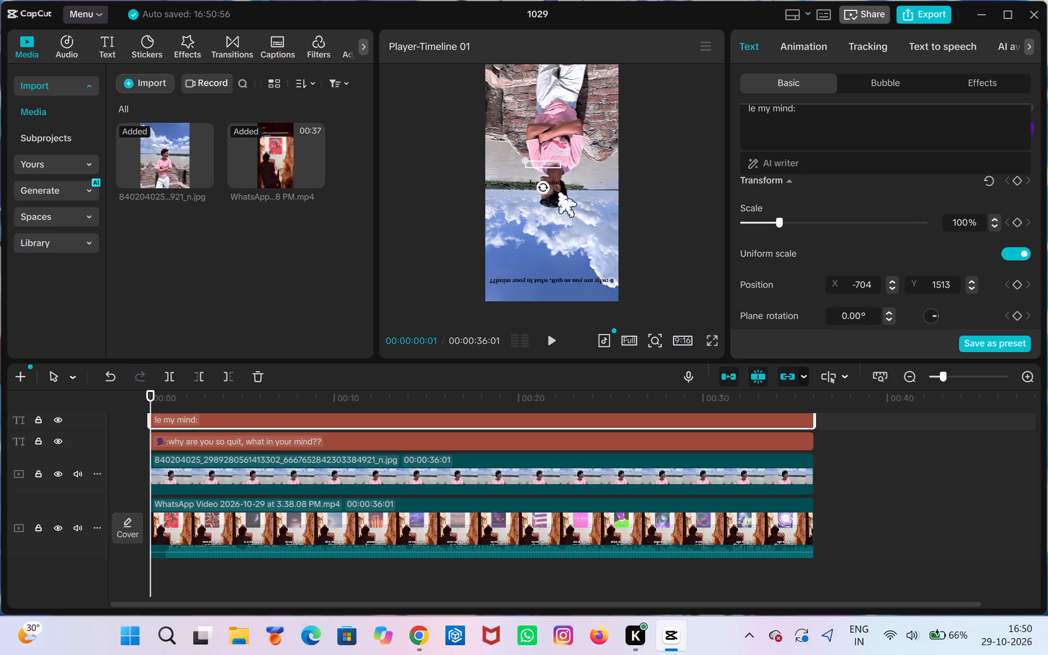
drag(558, 192, 587, 261)
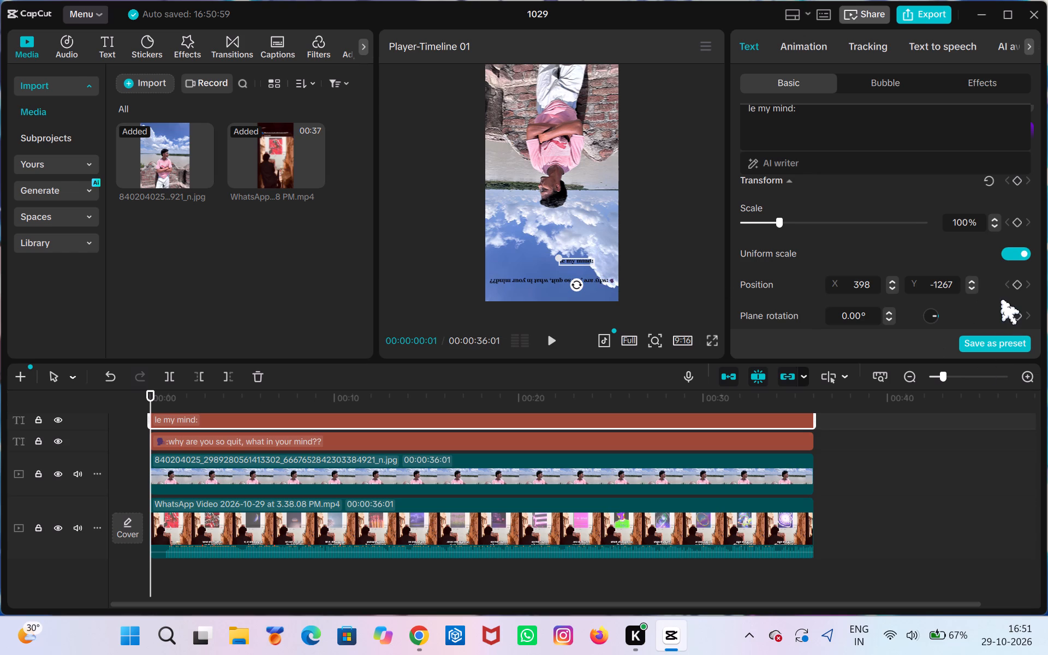
Add a plane rotation keyframe to the "le my mind:" caption at the start of the timeline.
click(1022, 314)
click(1022, 314)
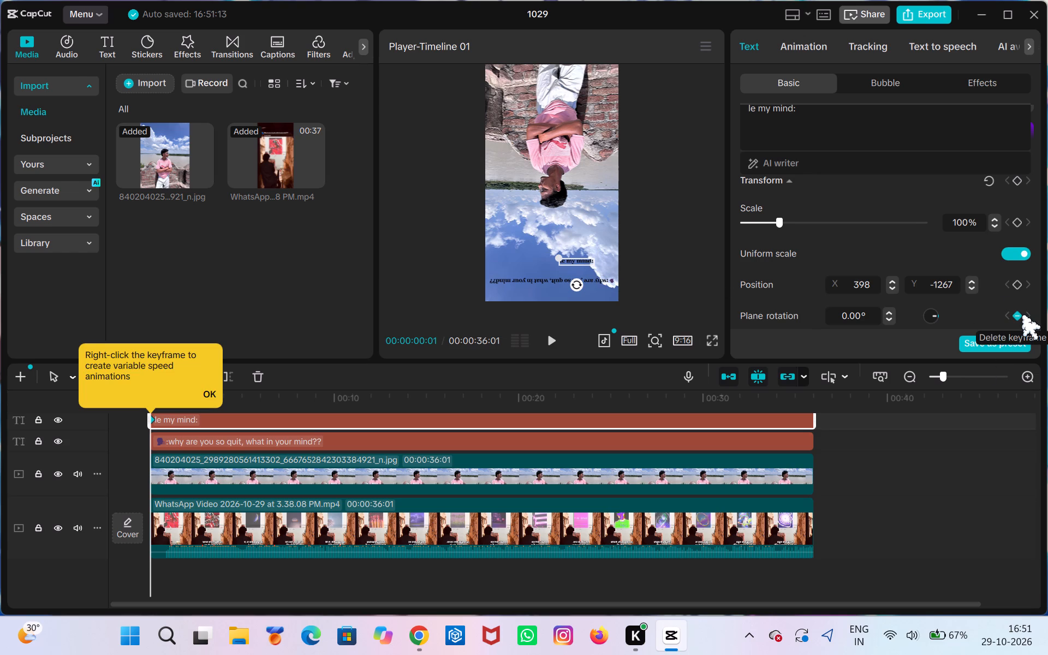
click(1023, 314)
click(1024, 314)
click(1027, 313)
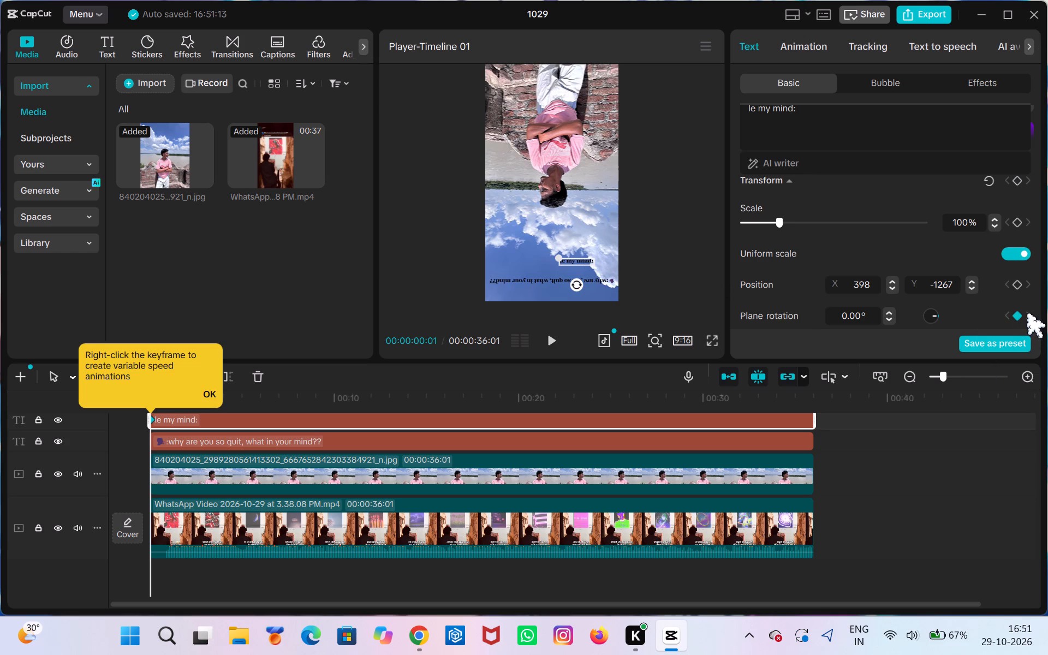
click(1027, 313)
triple_click(1027, 313)
click(1027, 313)
click(1008, 312)
double_click(1008, 313)
Rotate the "le my mind:" caption upside down to a plane rotation of -180°.
drag(933, 317, 924, 297)
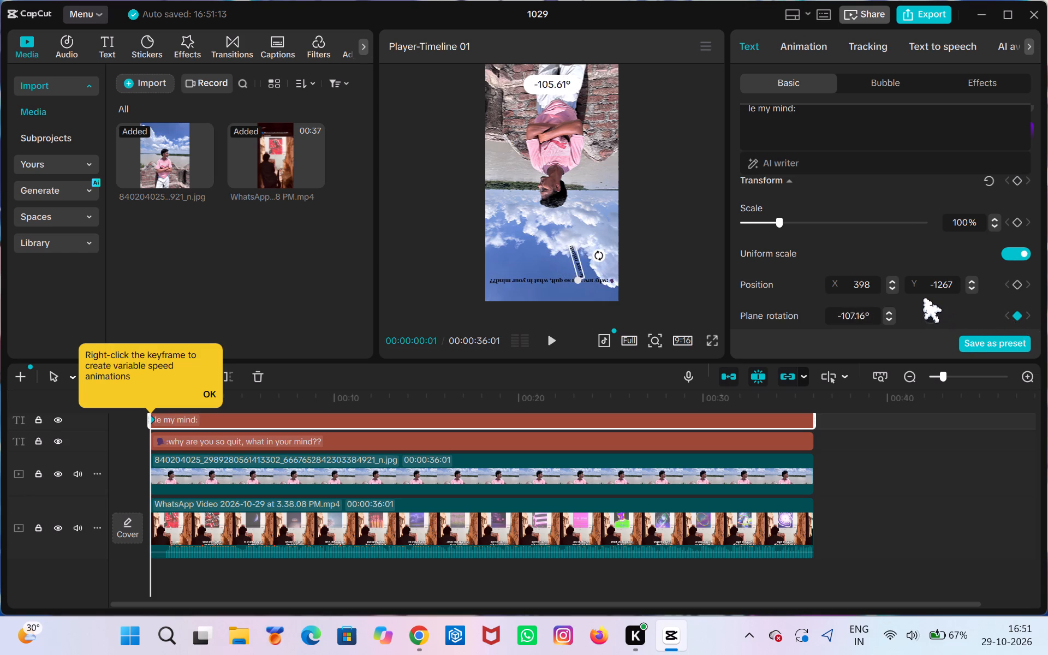
drag(924, 297, 913, 315)
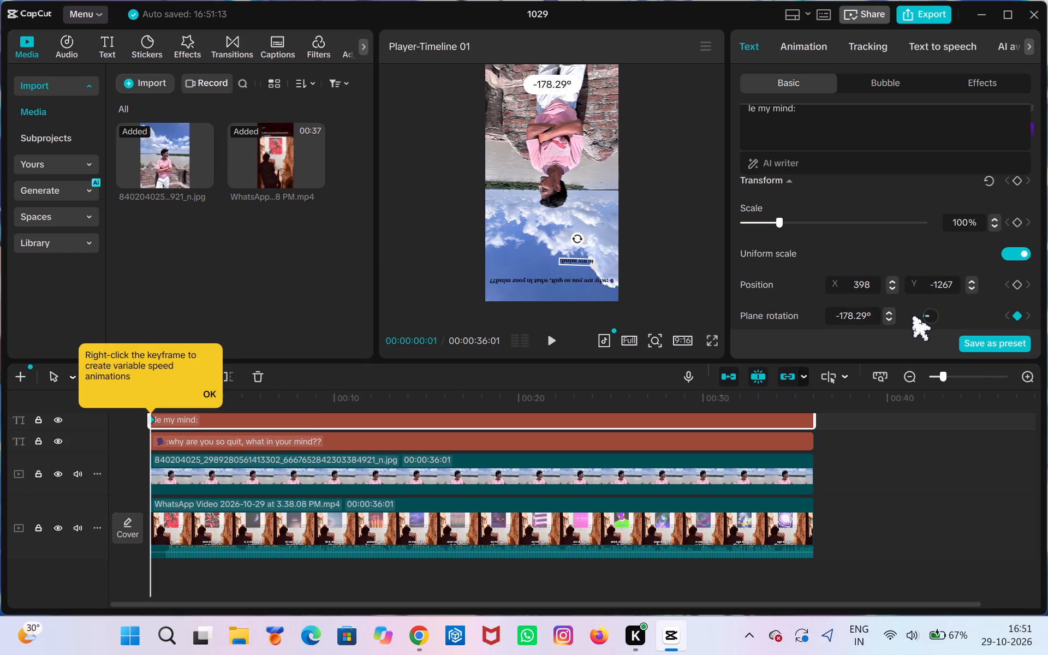
drag(913, 315, 912, 316)
Move the upside-down "le my mind:" caption above the start of the longer caption, at about X 664, Y -1175.
drag(582, 261, 583, 261)
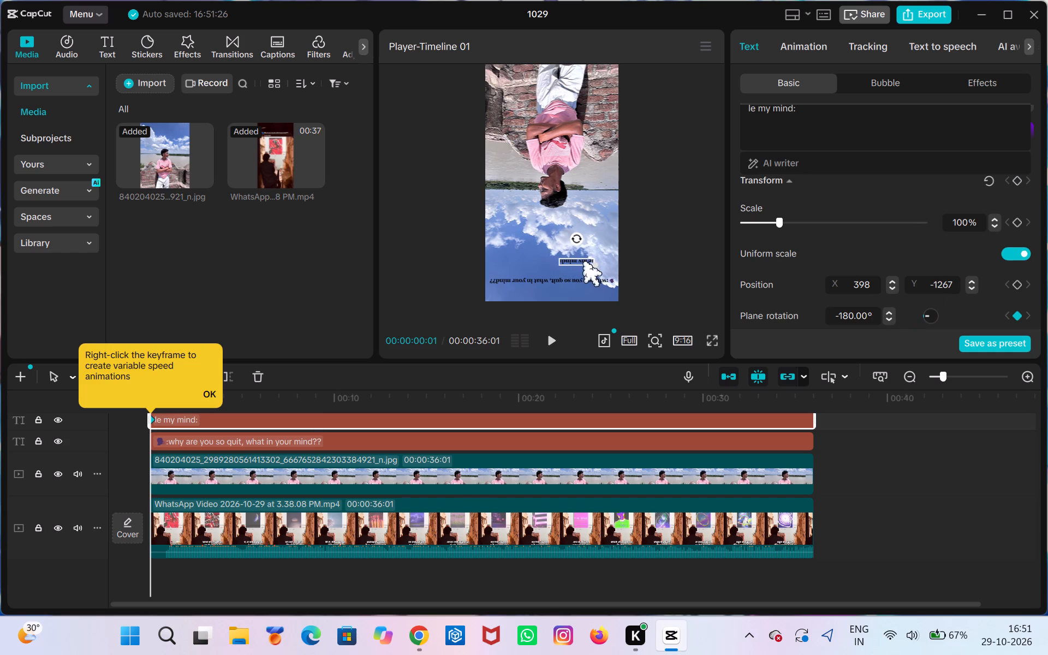
drag(583, 261, 591, 260)
drag(591, 260, 602, 261)
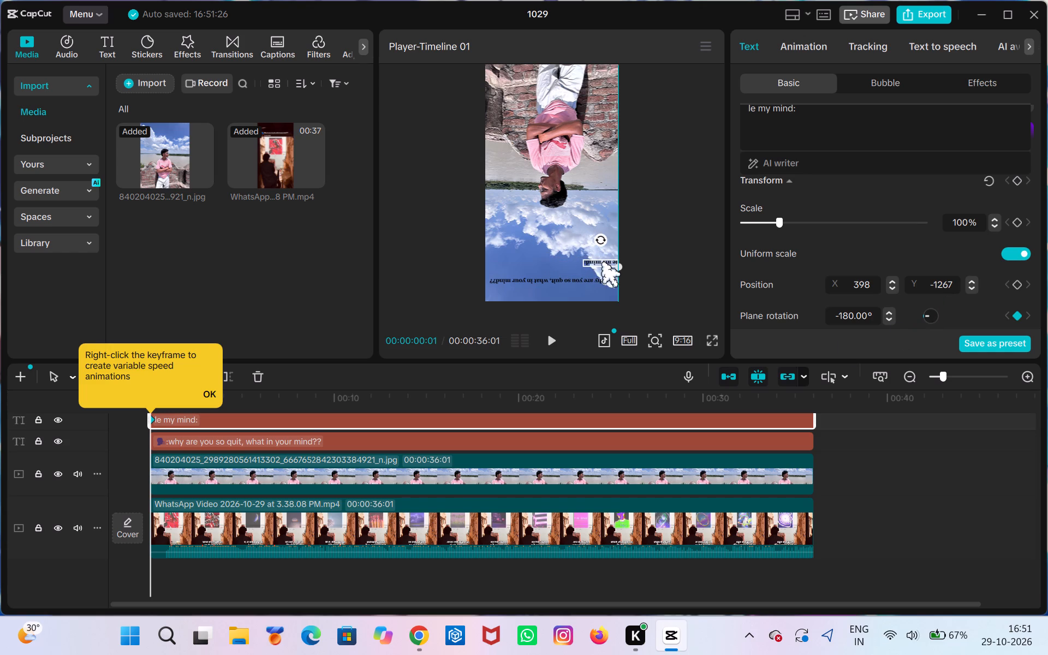
drag(602, 261, 600, 261)
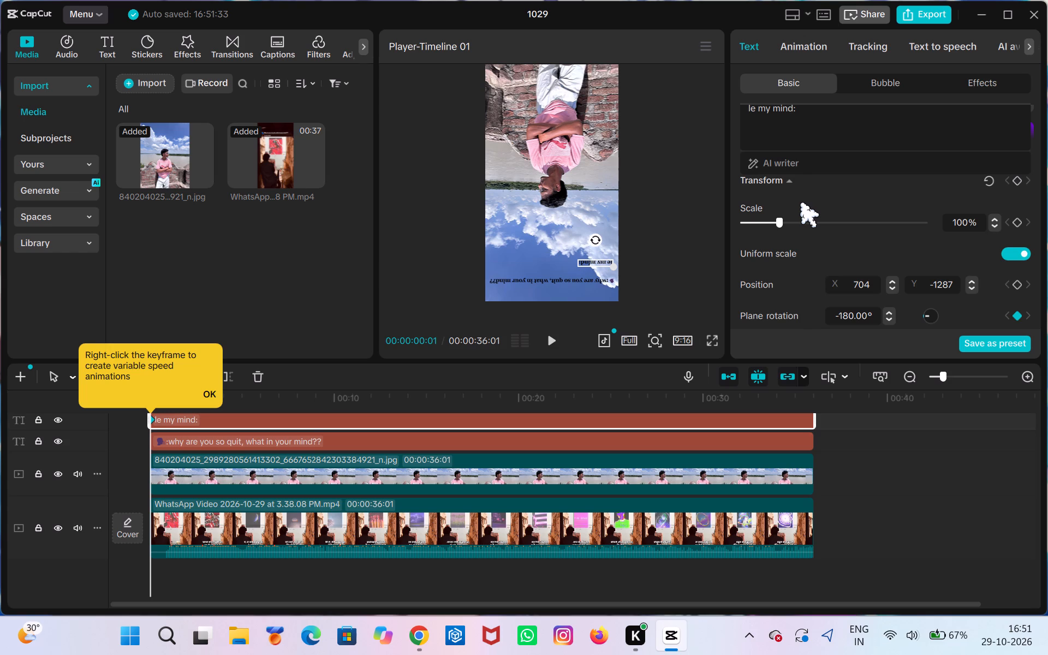
click(586, 262)
drag(587, 262, 589, 258)
drag(589, 258, 585, 254)
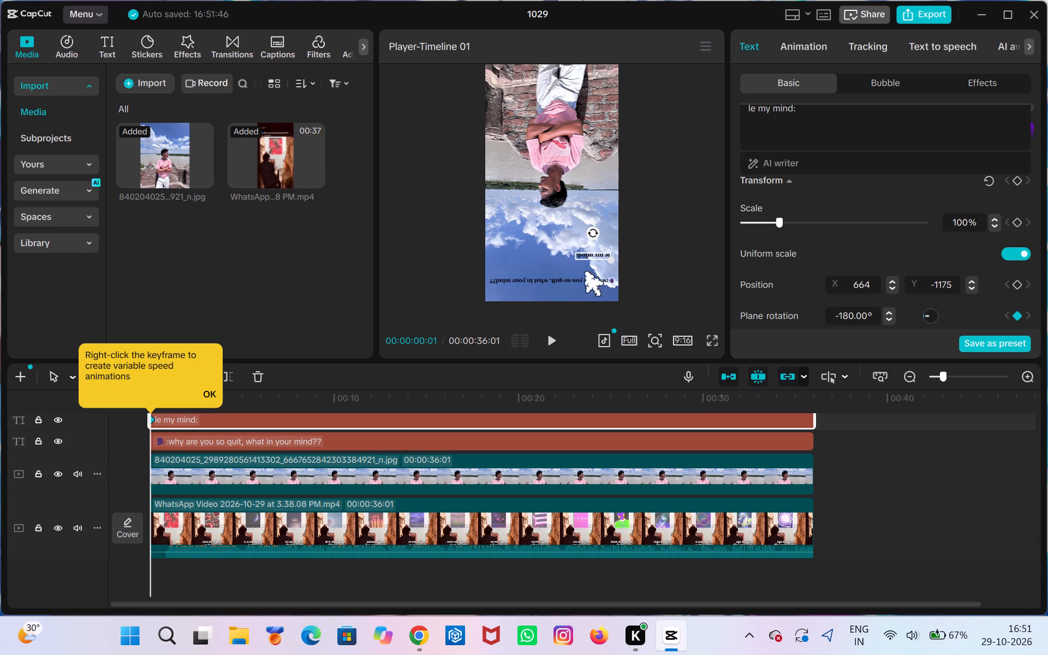
Move the "why are you so quit" caption up to just beneath the "le my mind:" caption, keeping it horizontally centred, and deselect it.
click(586, 280)
drag(586, 280, 586, 270)
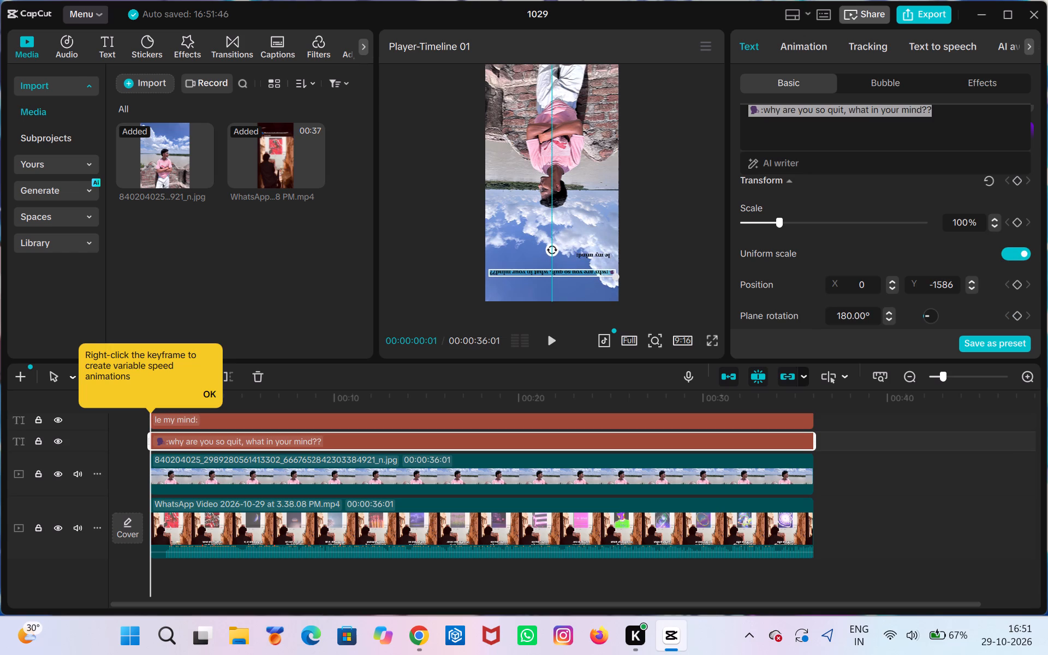
drag(586, 270, 586, 267)
click(586, 272)
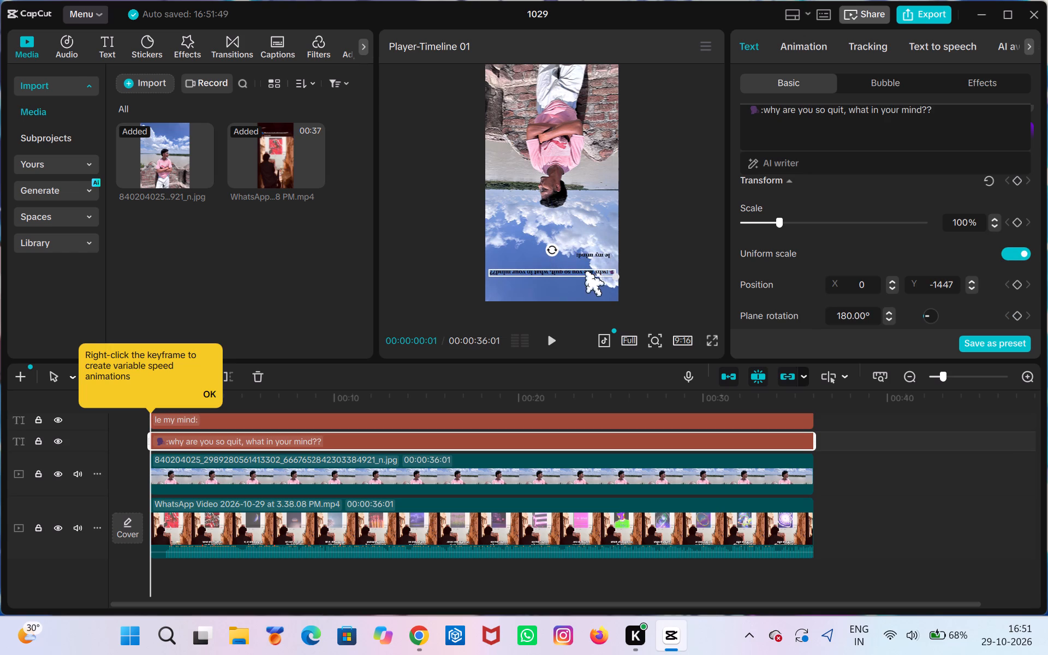
click(656, 266)
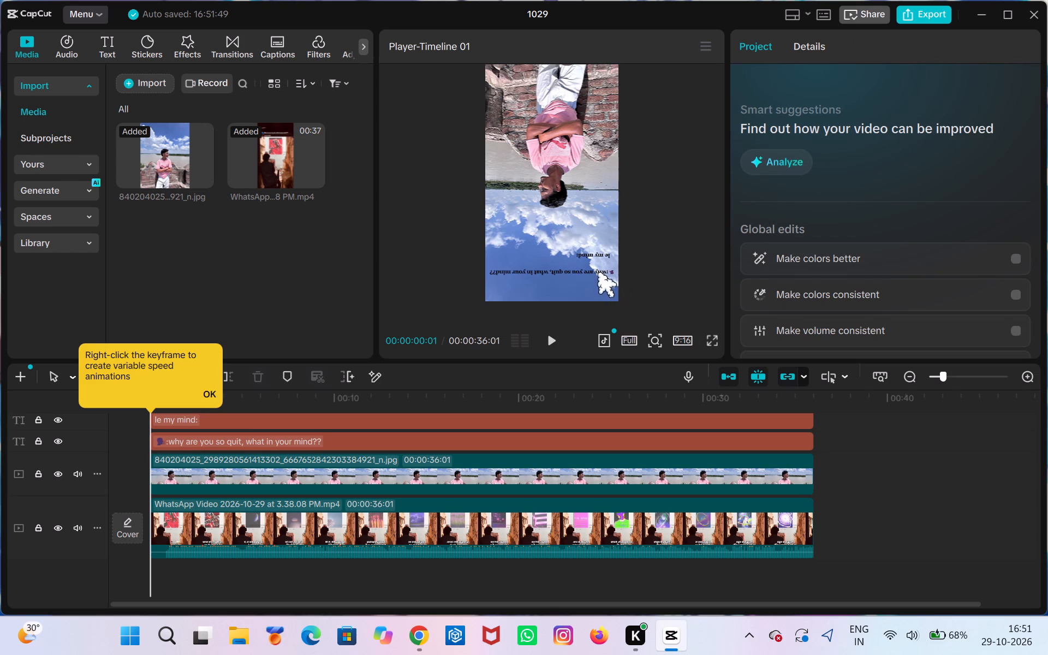
click(598, 270)
drag(598, 270, 597, 266)
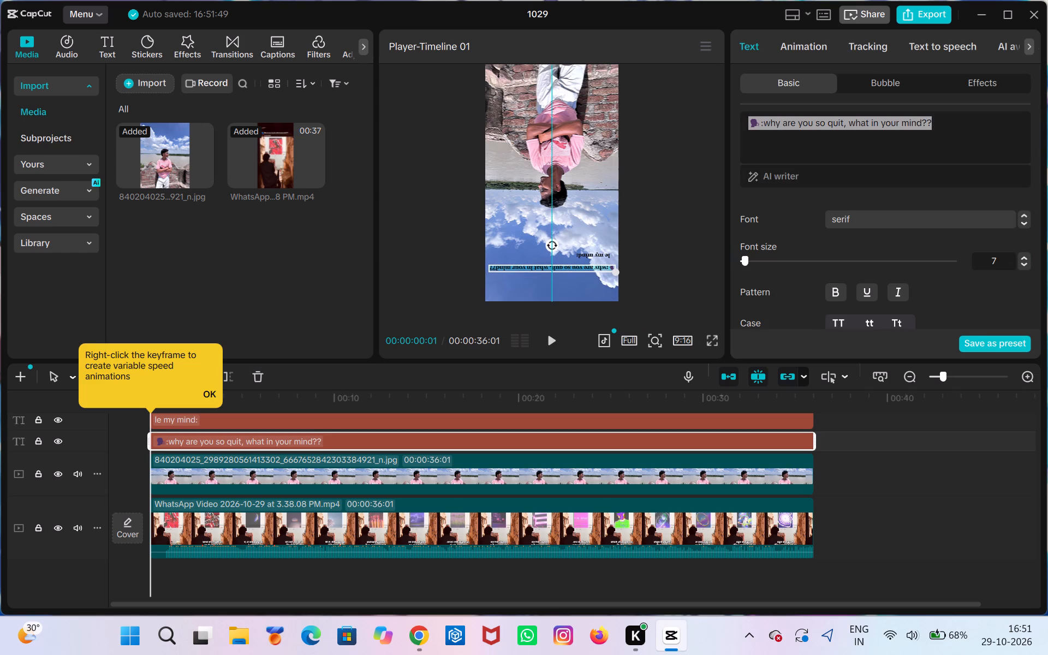
drag(597, 266, 594, 265)
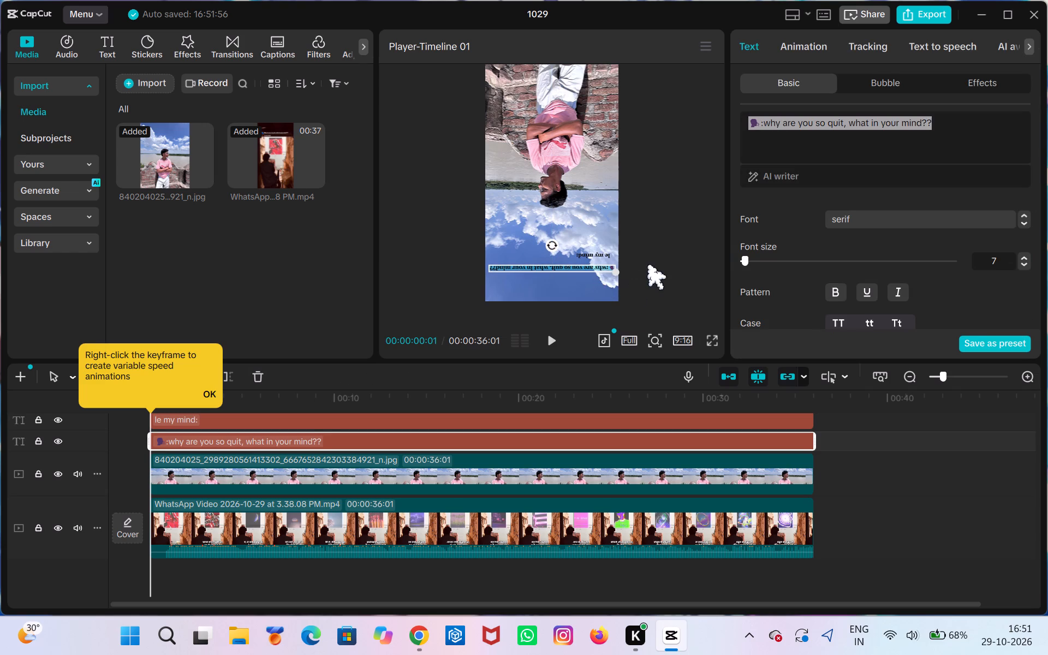
click(650, 265)
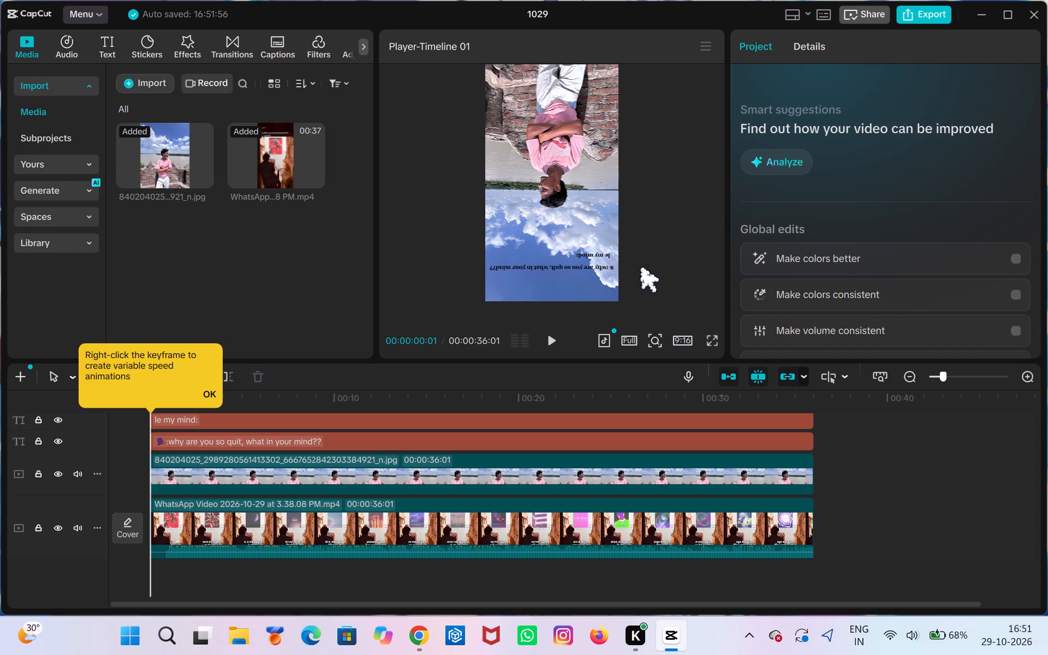
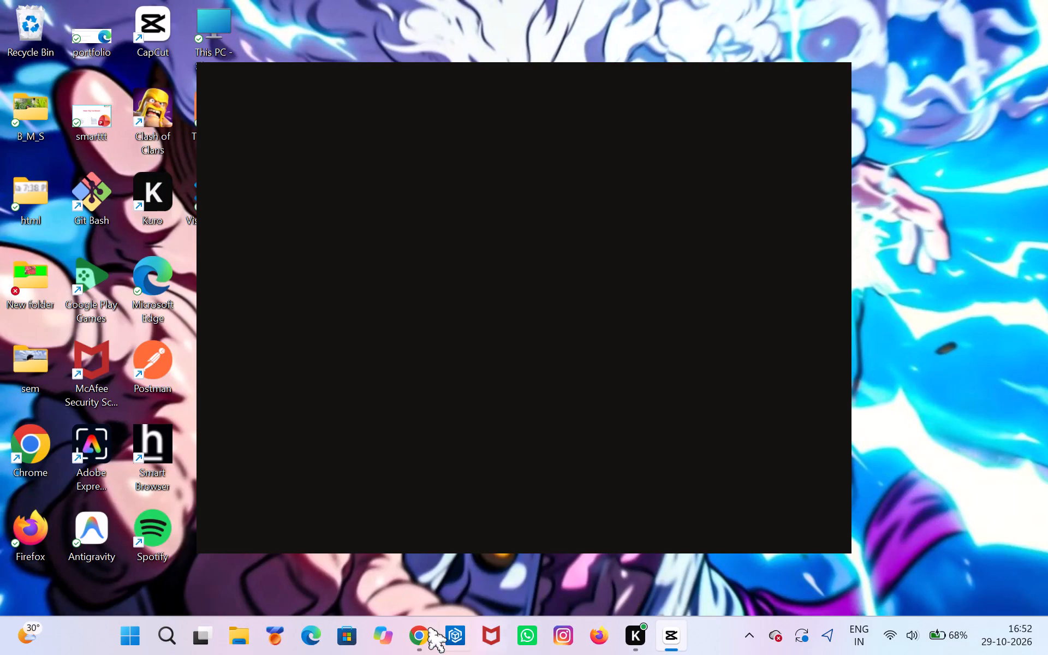
Switch to Chrome and open the downloaded video 1029_1_V1.mp4 from the recent download history.
click(407, 633)
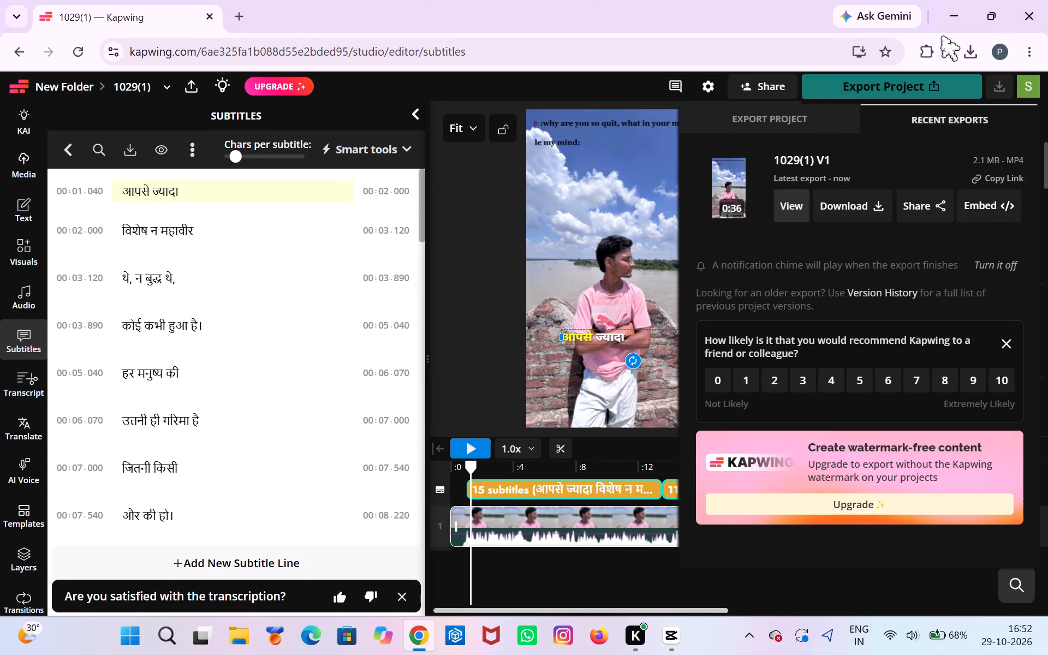
click(964, 55)
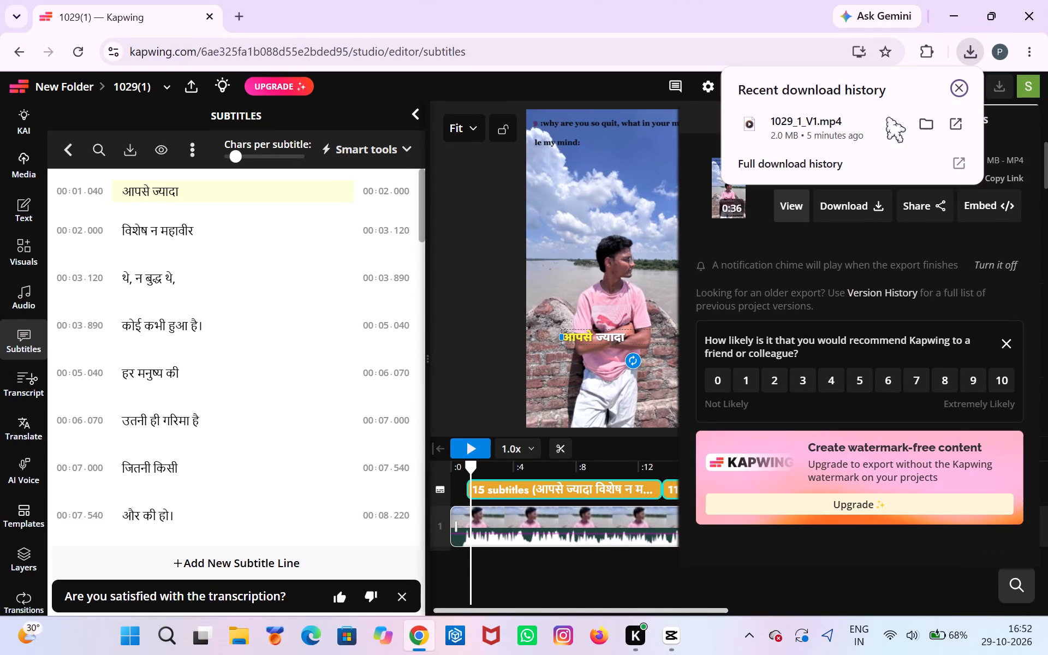
click(851, 135)
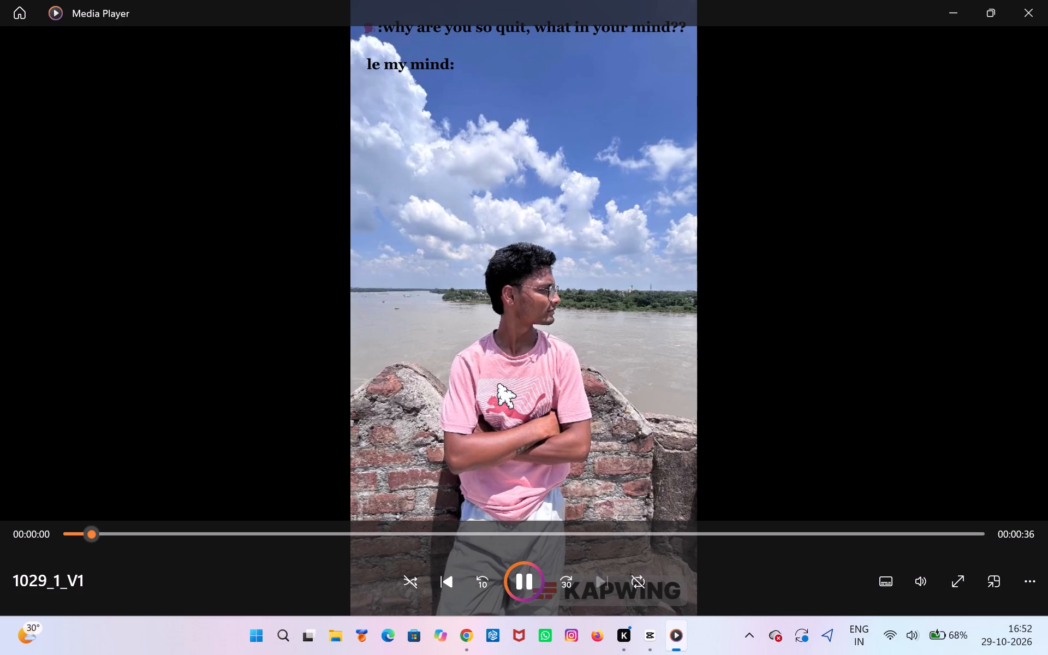
Play the 1029_1_V1 video to examine its captions and Hindi subtitles, and minimise the player to return to Chrome.
click(508, 375)
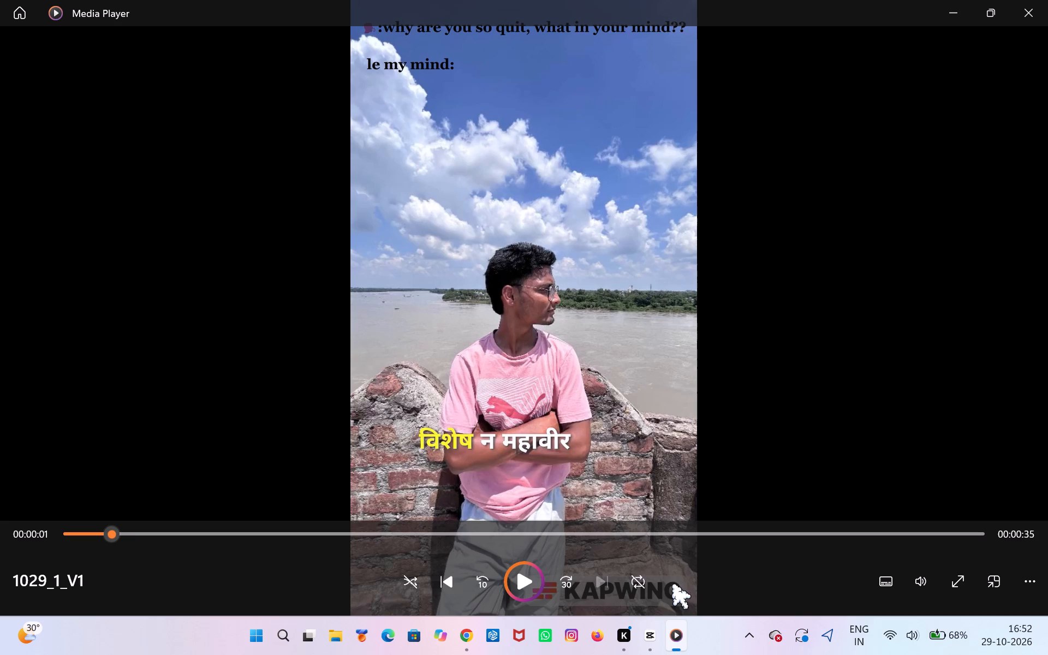
scroll(675, 544, down, 5)
click(795, 450)
click(795, 450)
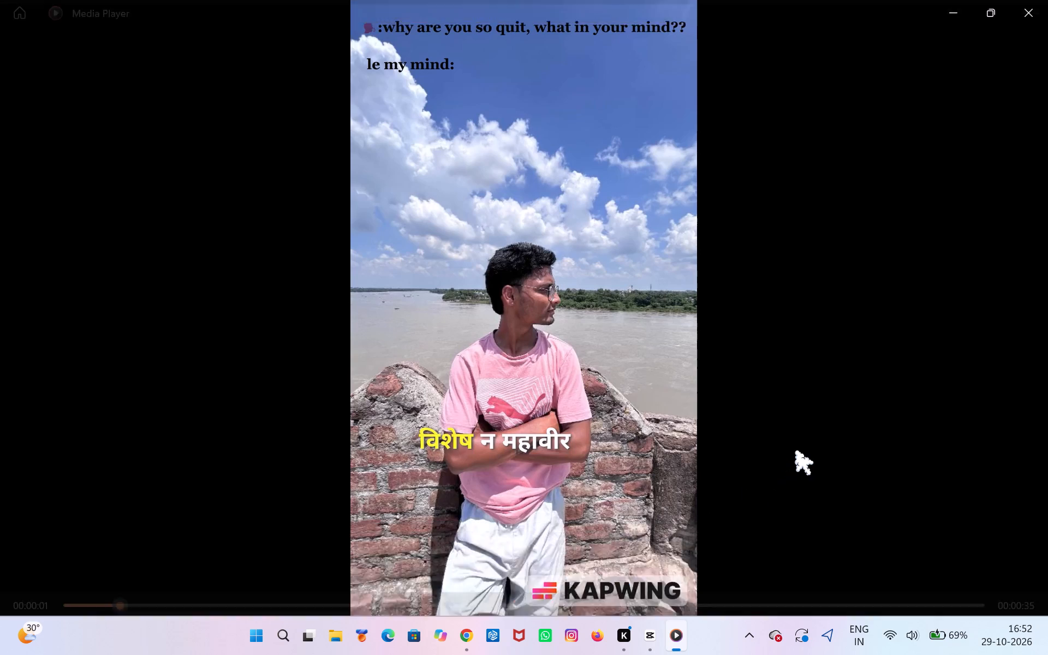
click(795, 450)
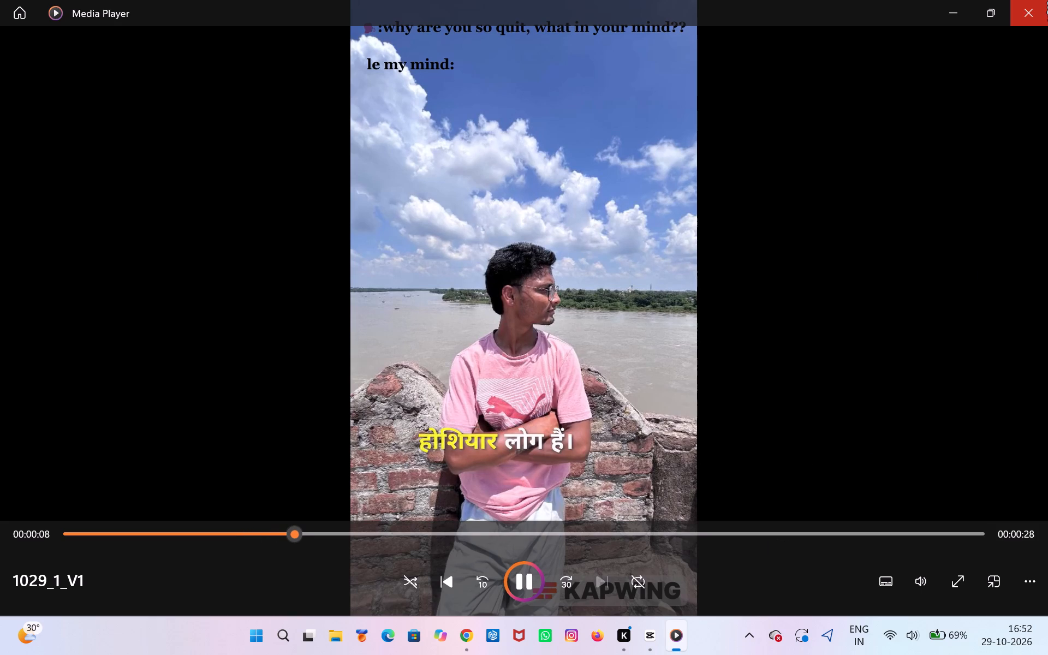
click(883, 0)
click(763, 214)
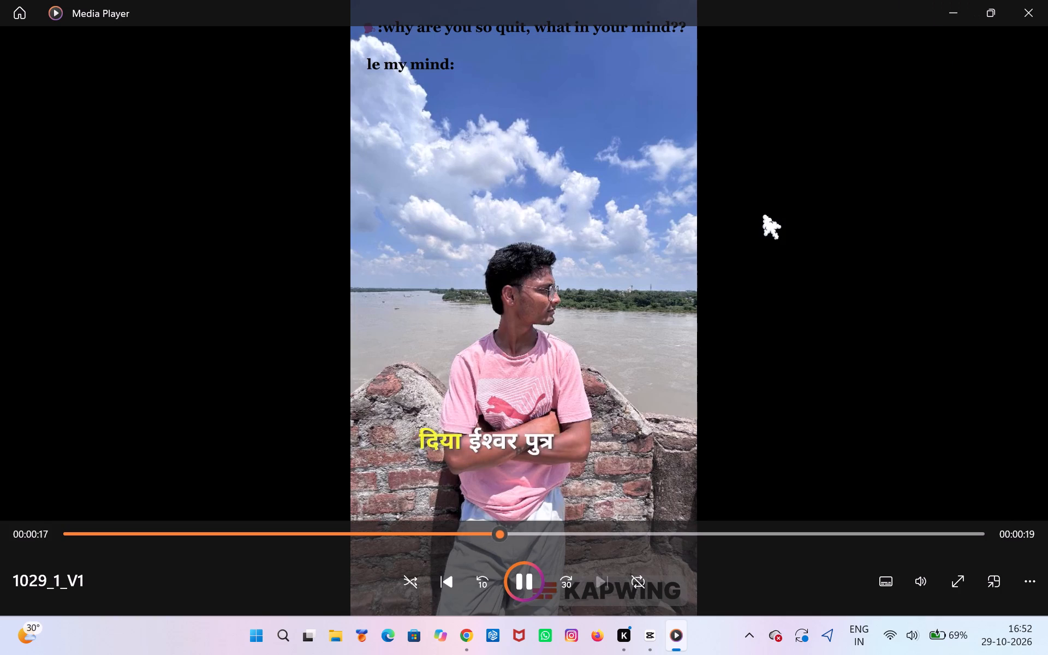
click(955, 5)
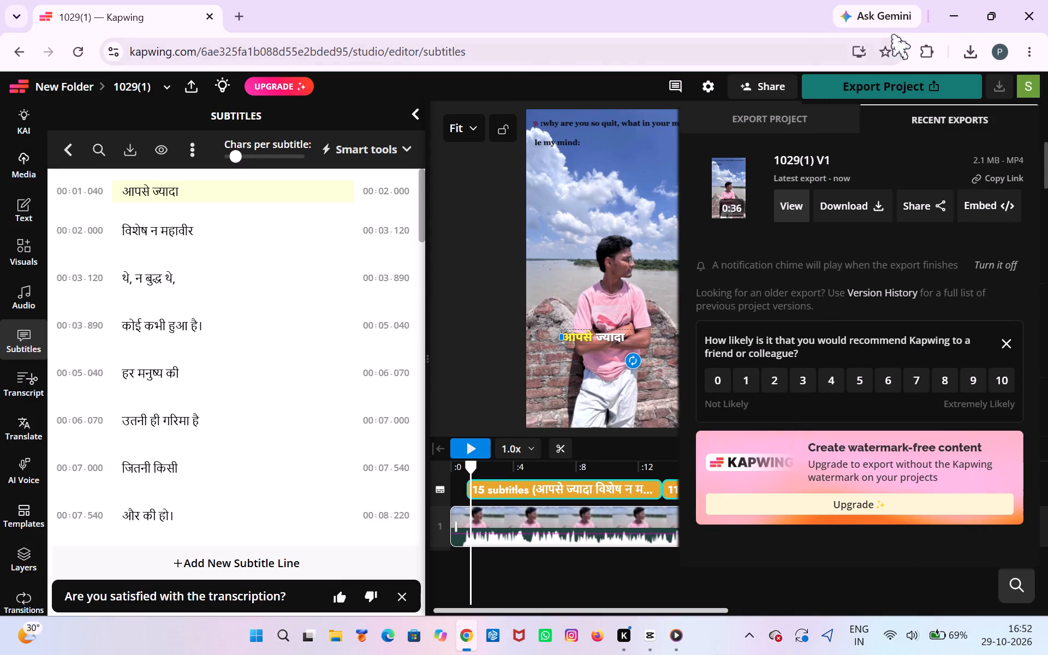
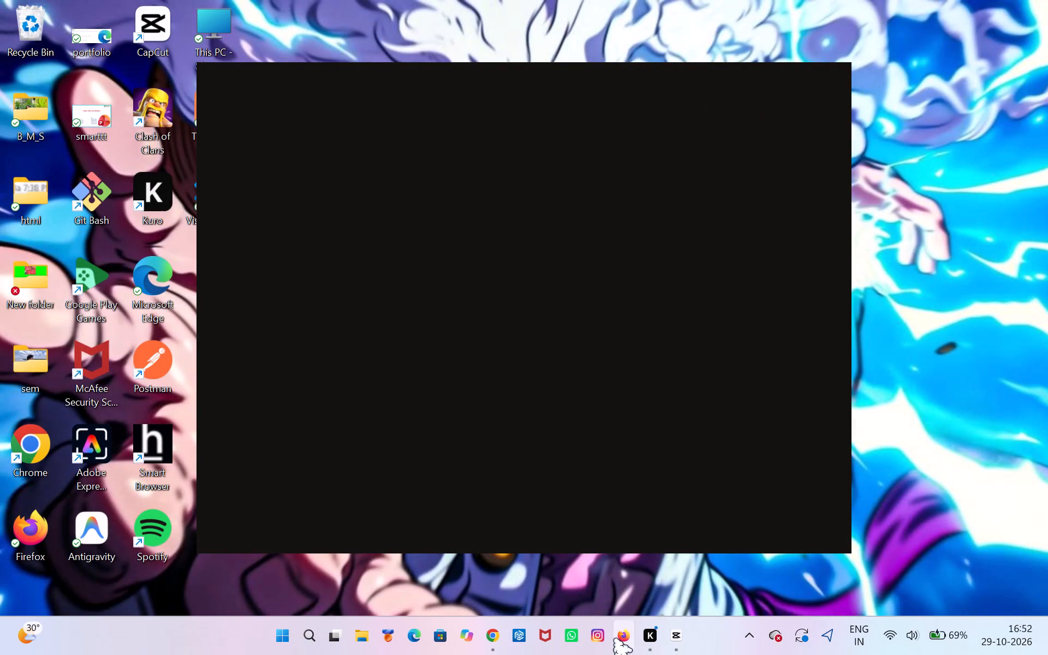
Switch to CapCut and export project 1029 as a 1080P, 30fps H.264 mp4 video, closing the export window without sharing.
click(671, 641)
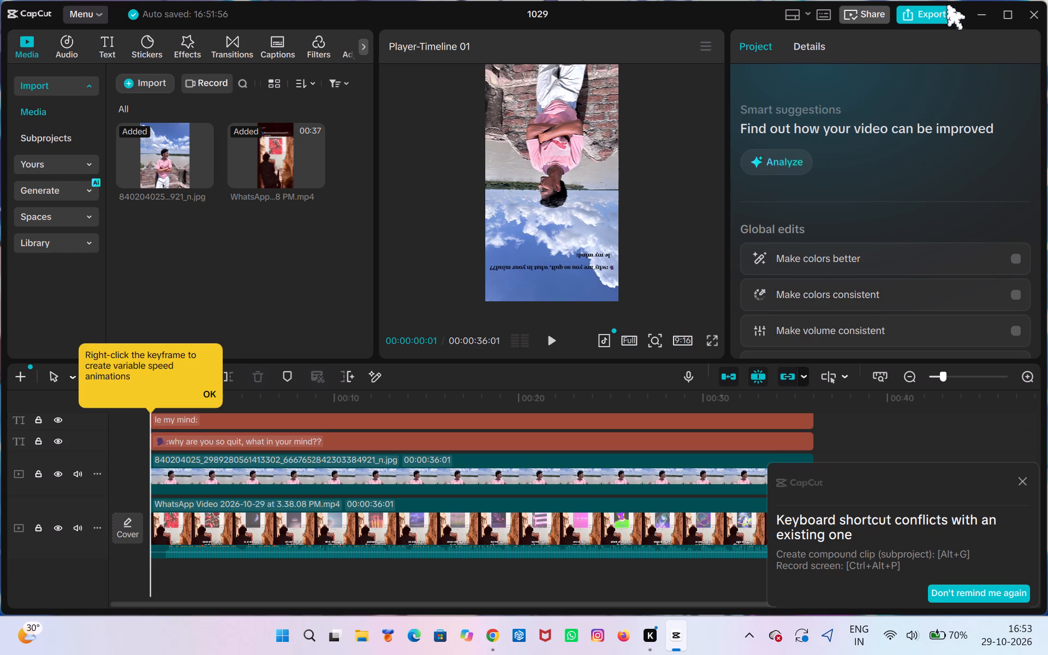
click(926, 9)
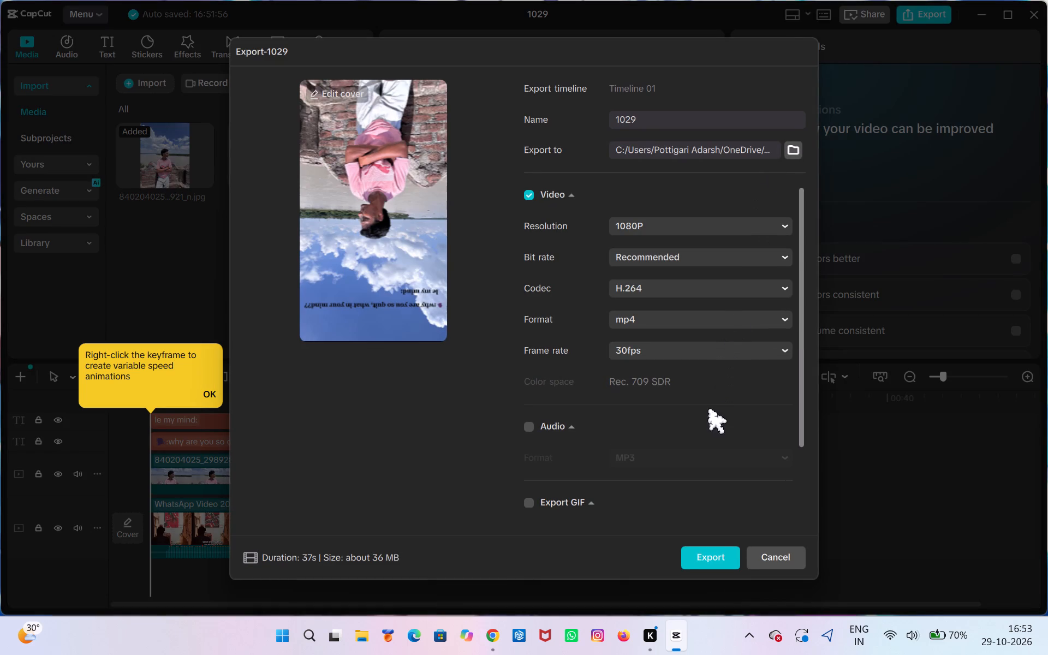
click(729, 562)
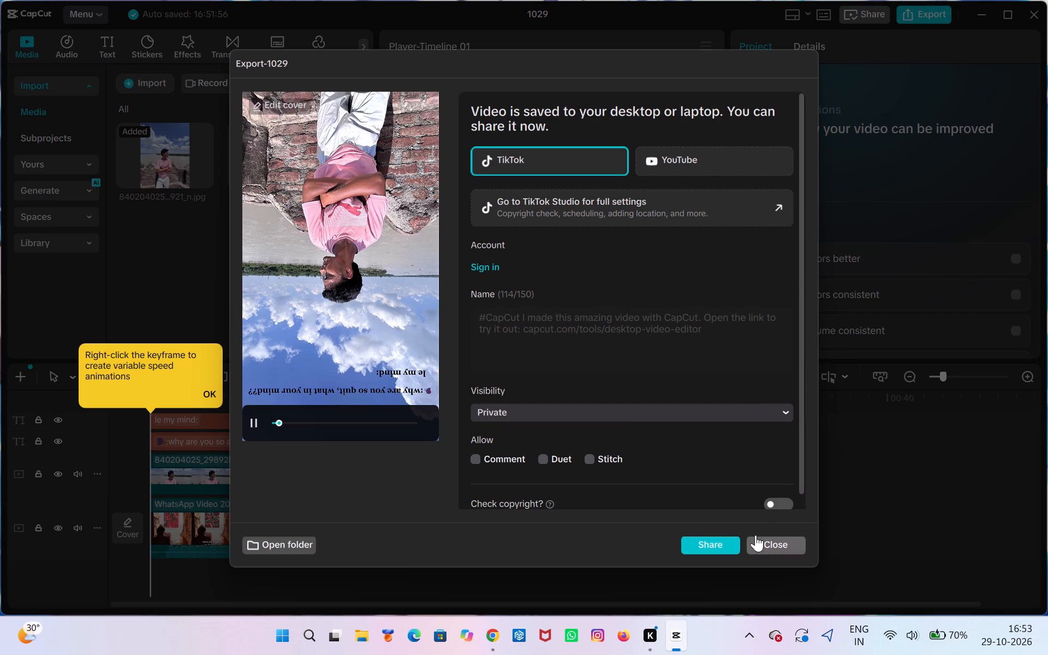
click(372, 362)
click(781, 548)
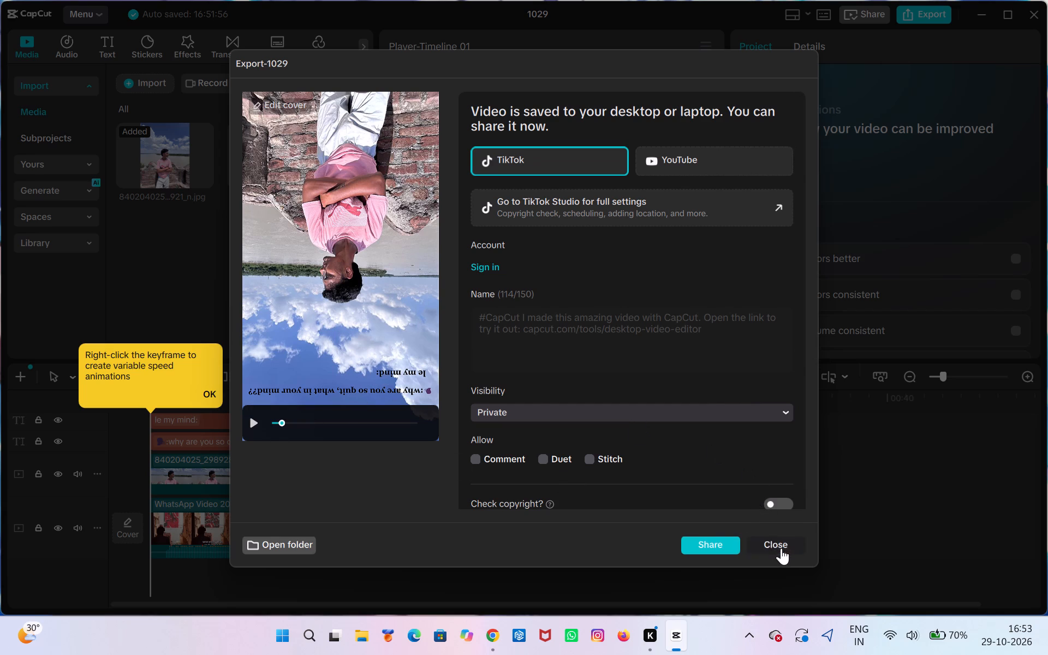
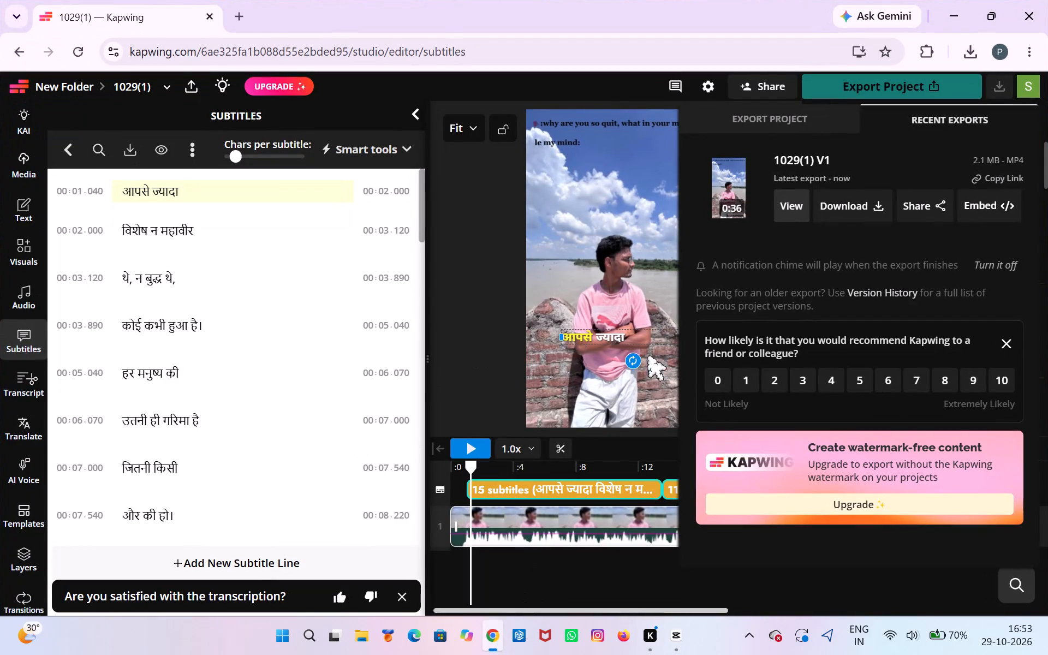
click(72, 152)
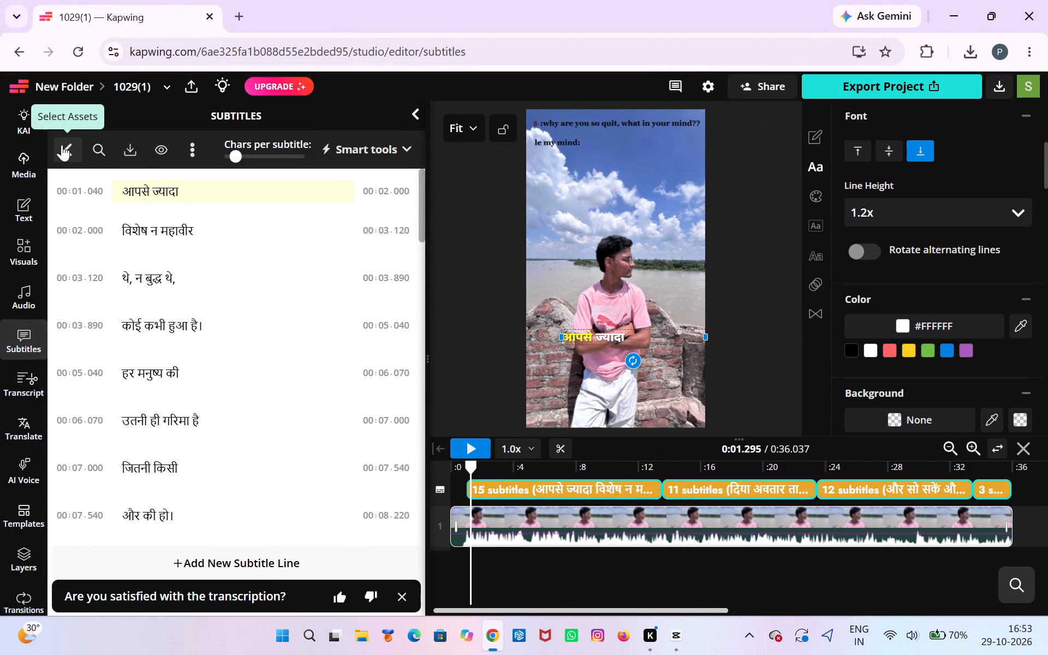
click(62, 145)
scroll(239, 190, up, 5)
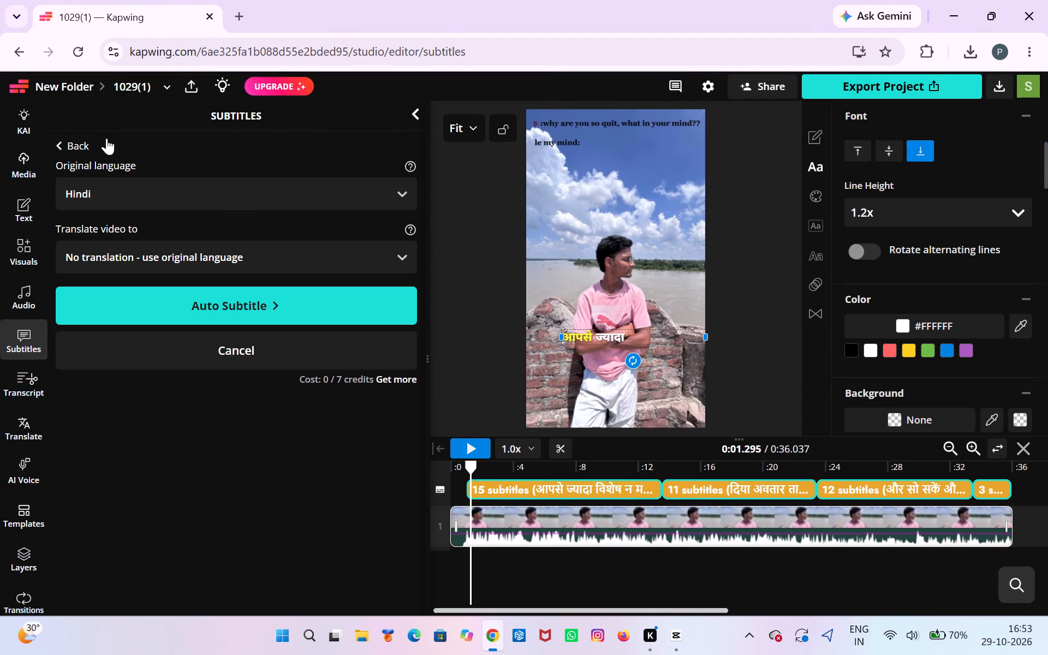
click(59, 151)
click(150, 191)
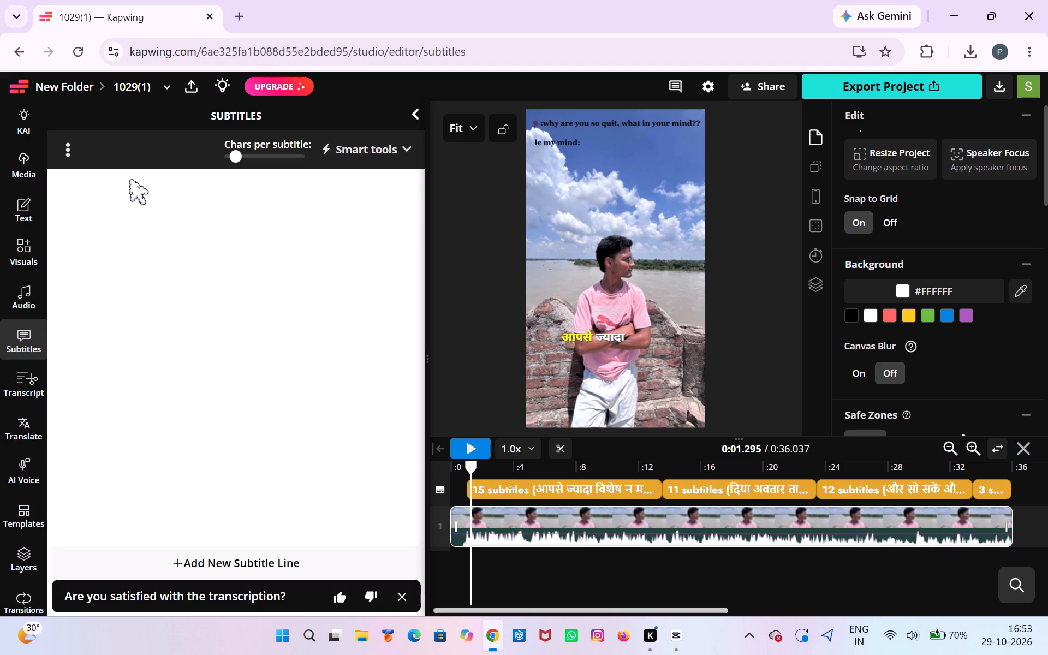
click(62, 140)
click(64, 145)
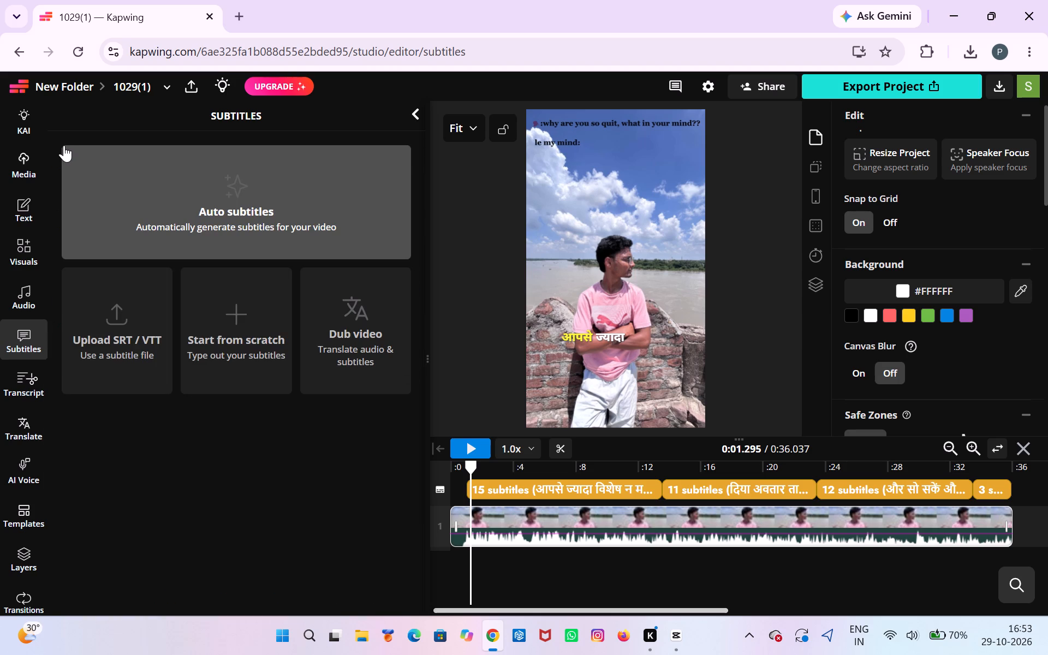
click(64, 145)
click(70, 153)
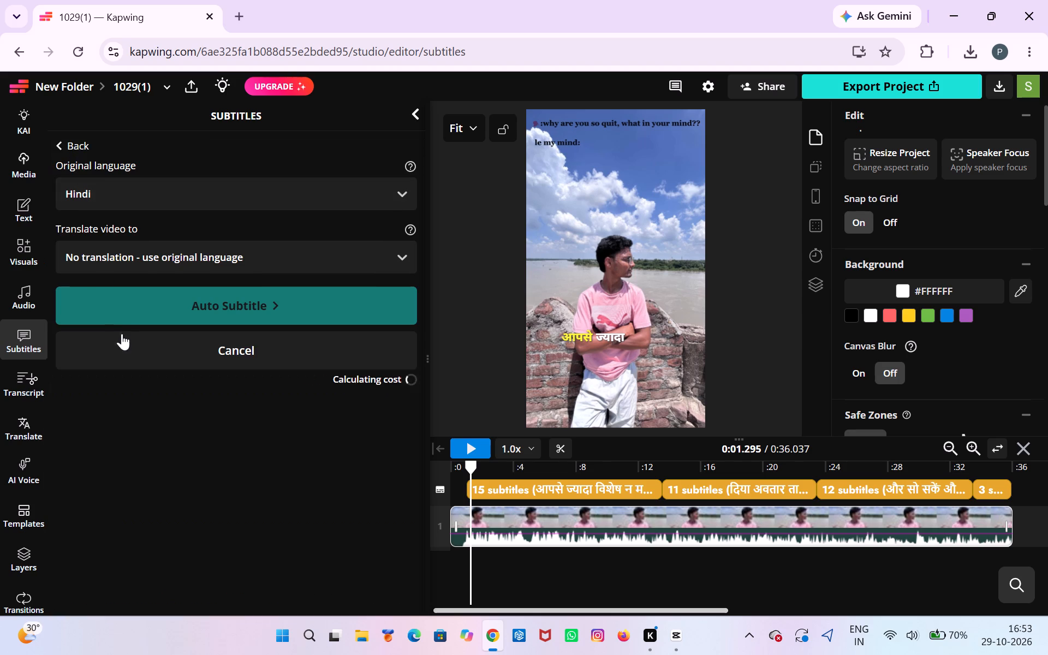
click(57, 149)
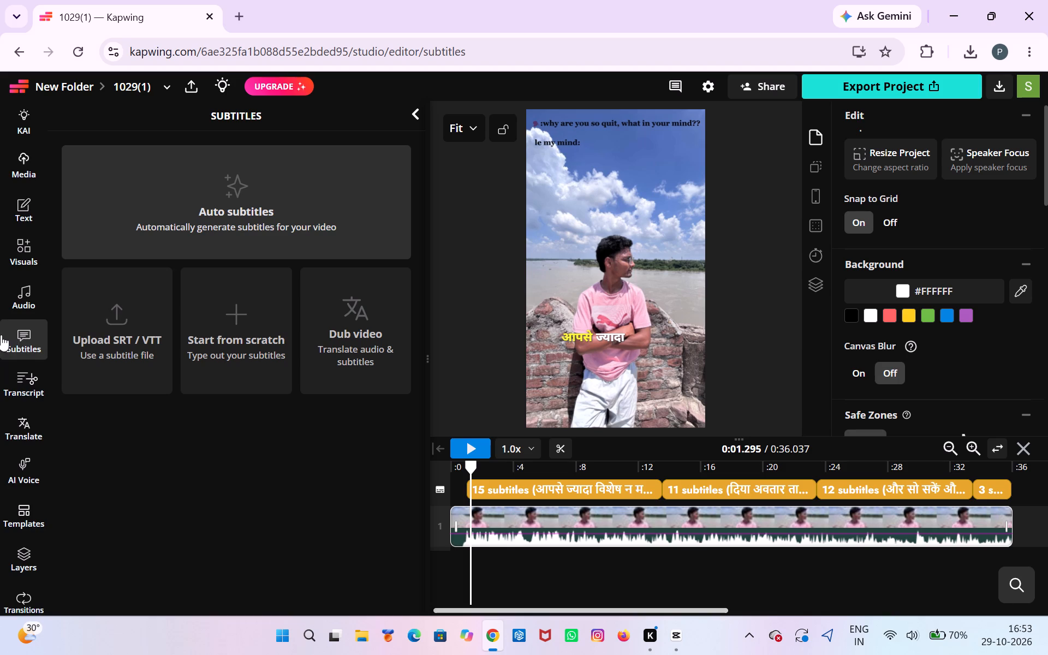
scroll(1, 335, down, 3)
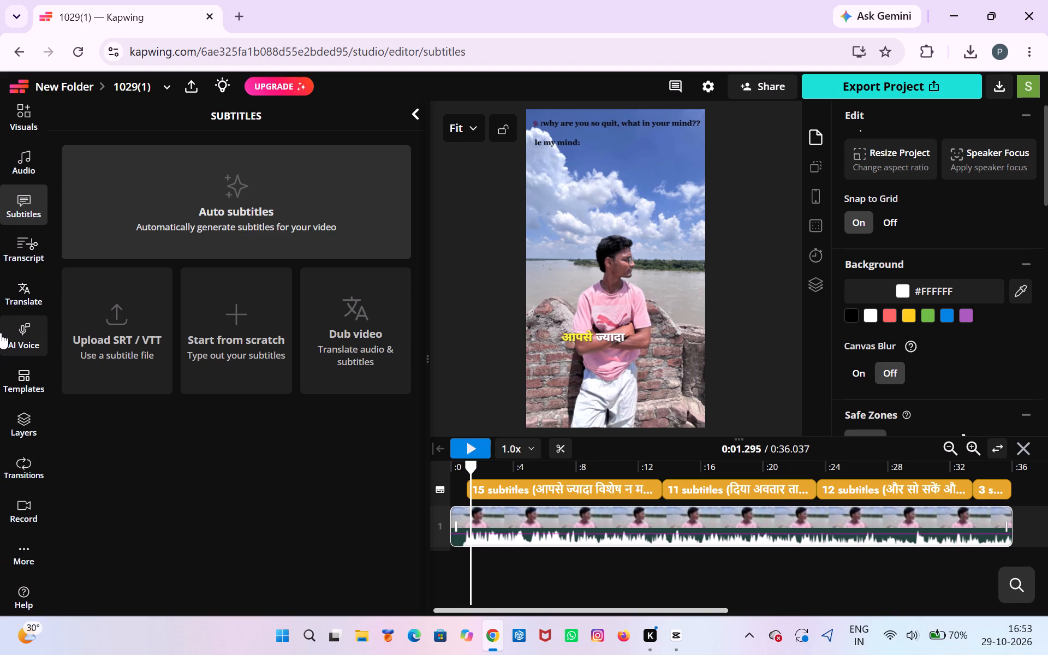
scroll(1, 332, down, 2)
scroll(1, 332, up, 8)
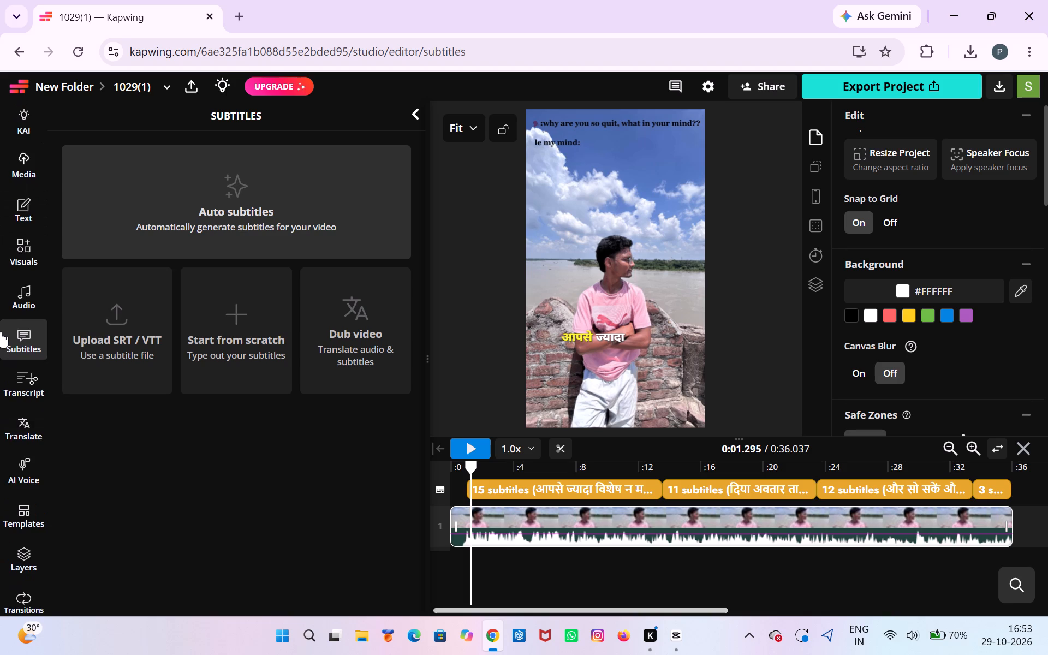
Upload the 1029 MP4 video from the desktop's sem folder to the media of Kapwing project 1029(1).
click(26, 159)
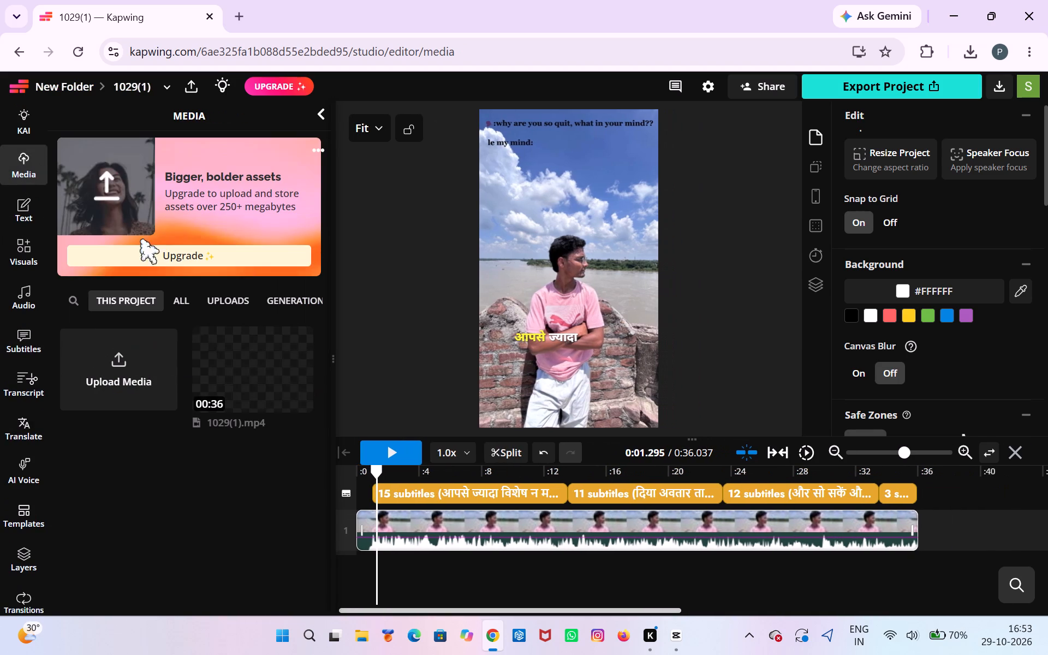
click(129, 342)
click(482, 267)
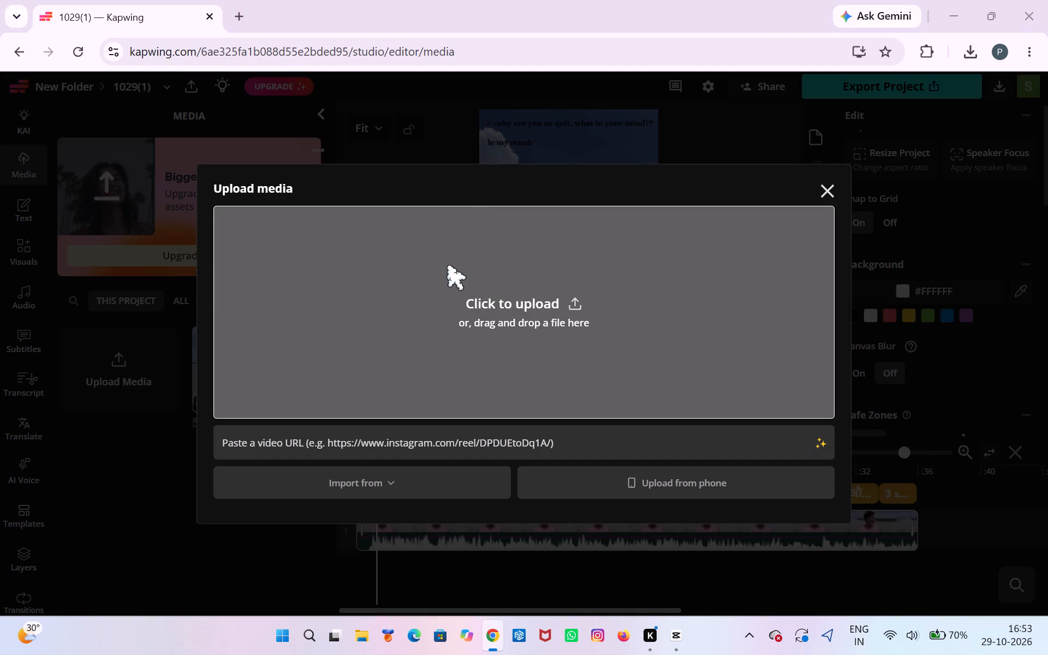
click(257, 117)
click(255, 127)
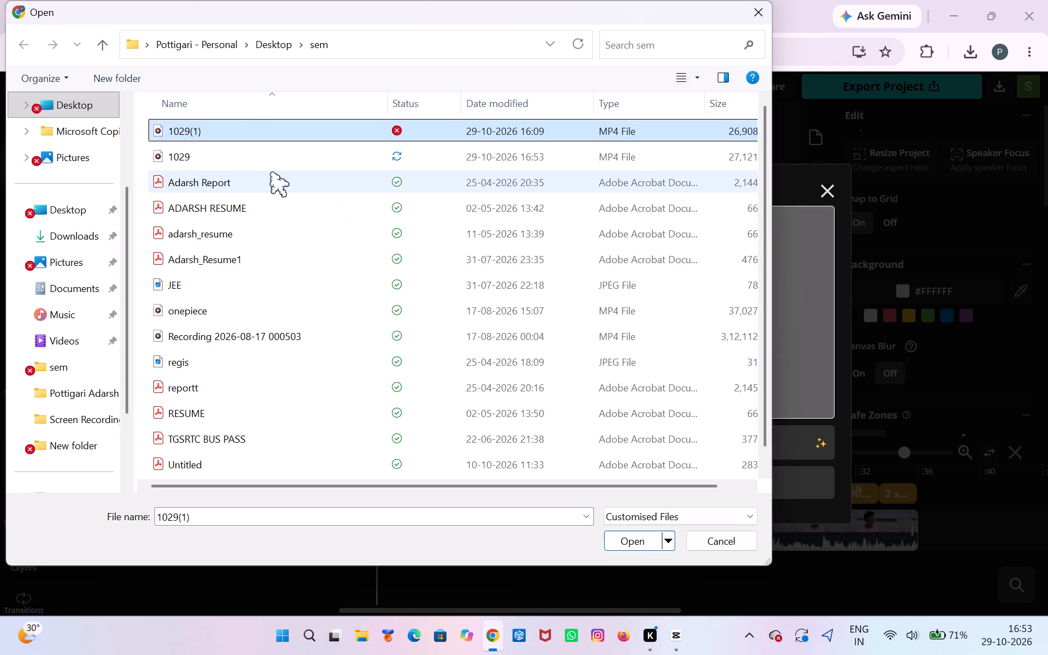
drag(365, 485, 445, 489)
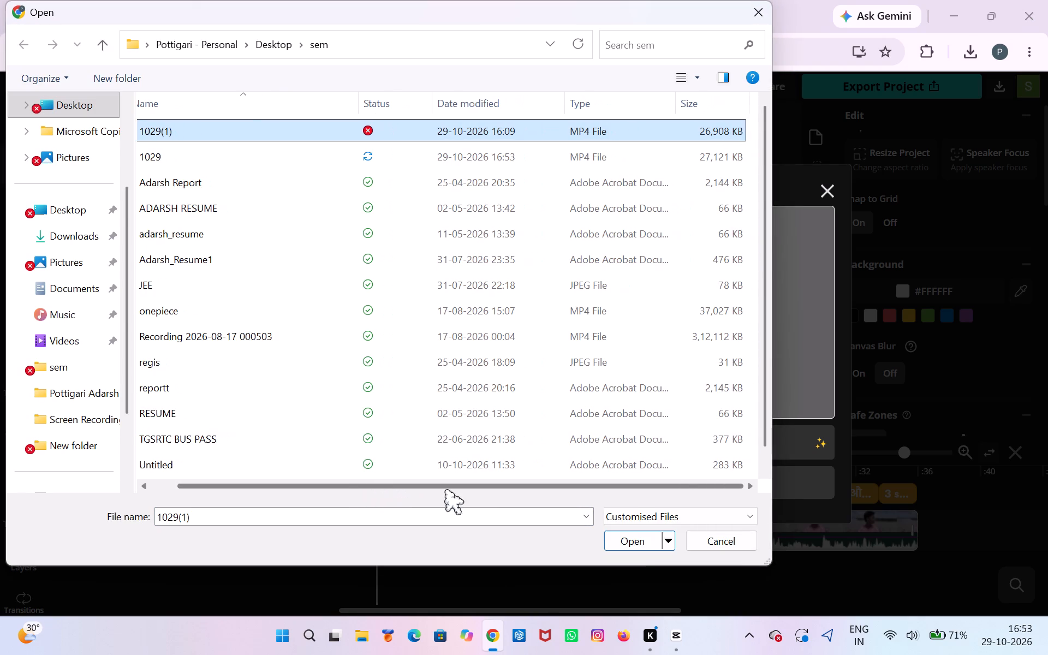
drag(445, 489, 372, 481)
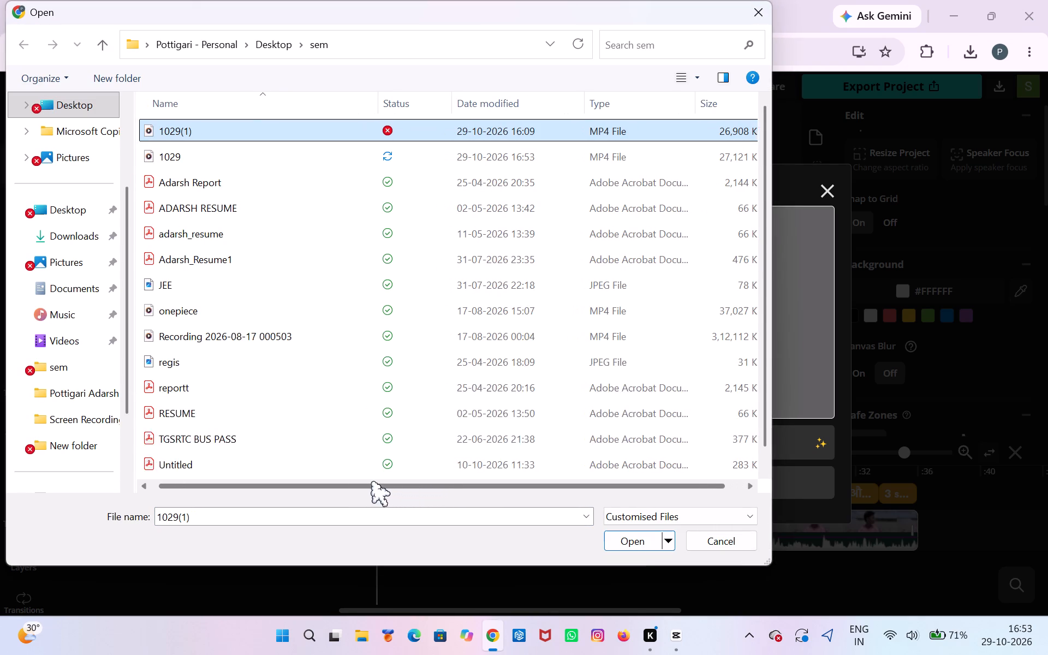
drag(372, 481, 328, 478)
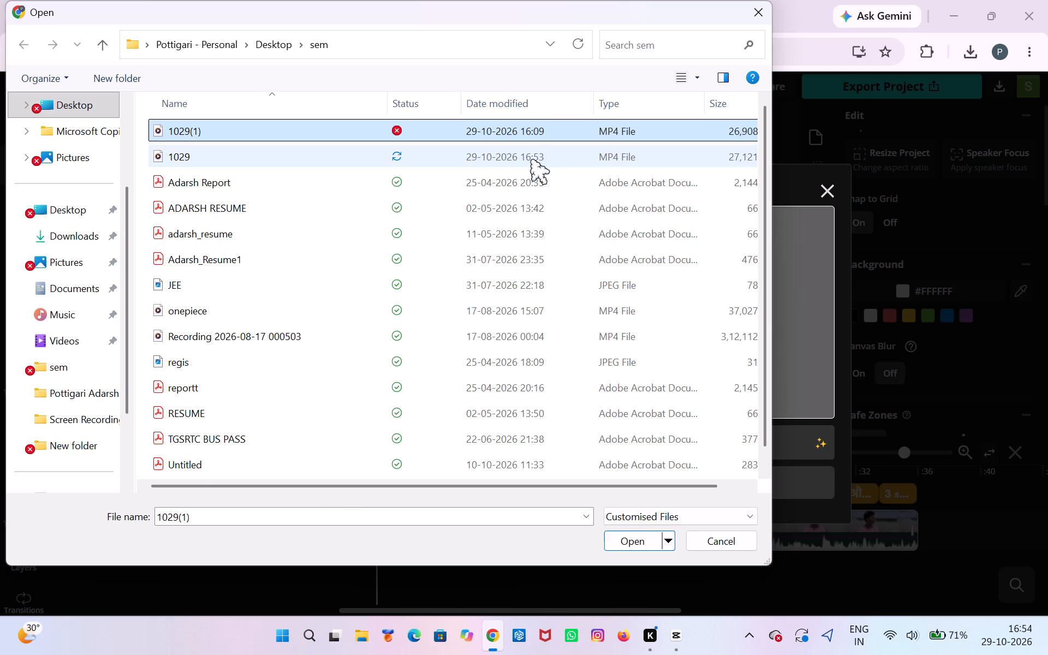
double_click(531, 159)
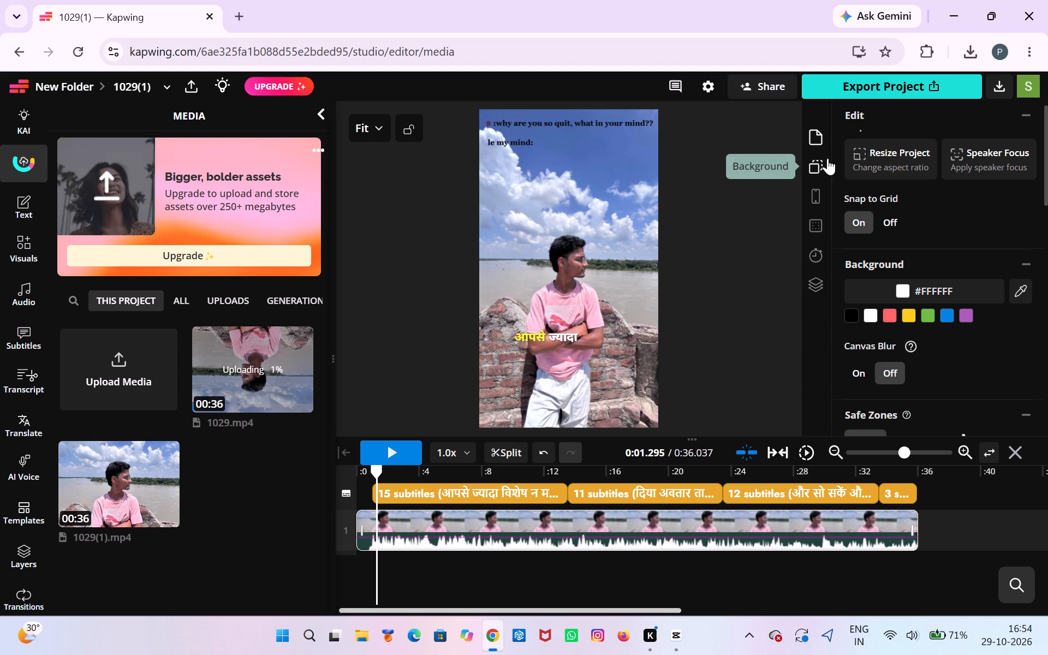
Remove 1029_1_V1.mp4 from the browser's download history and return to the Kapwing project.
click(964, 44)
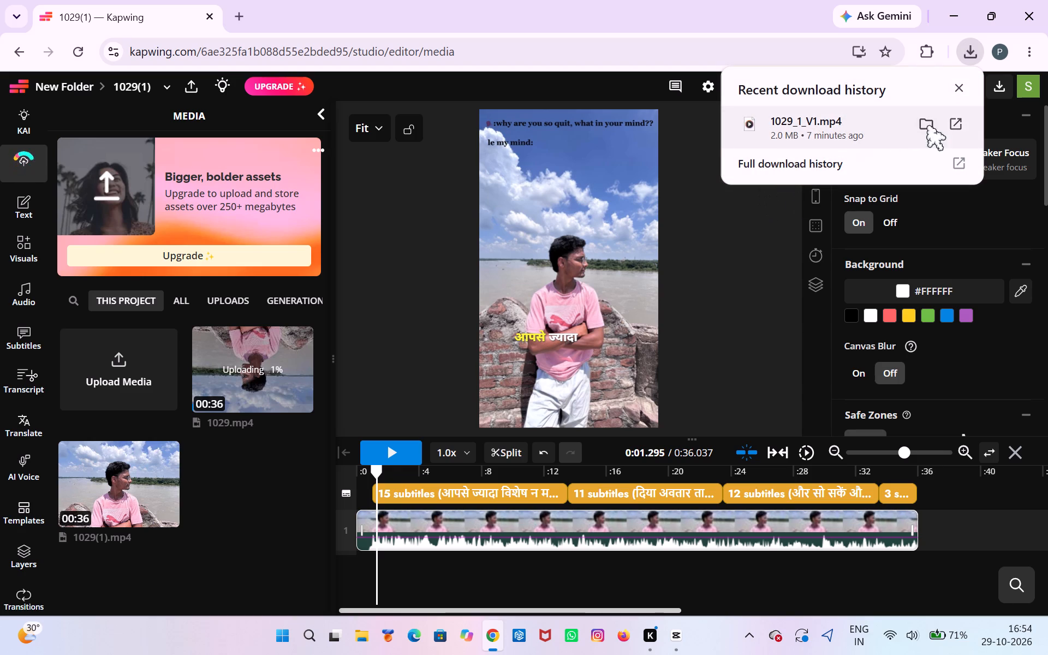
click(939, 164)
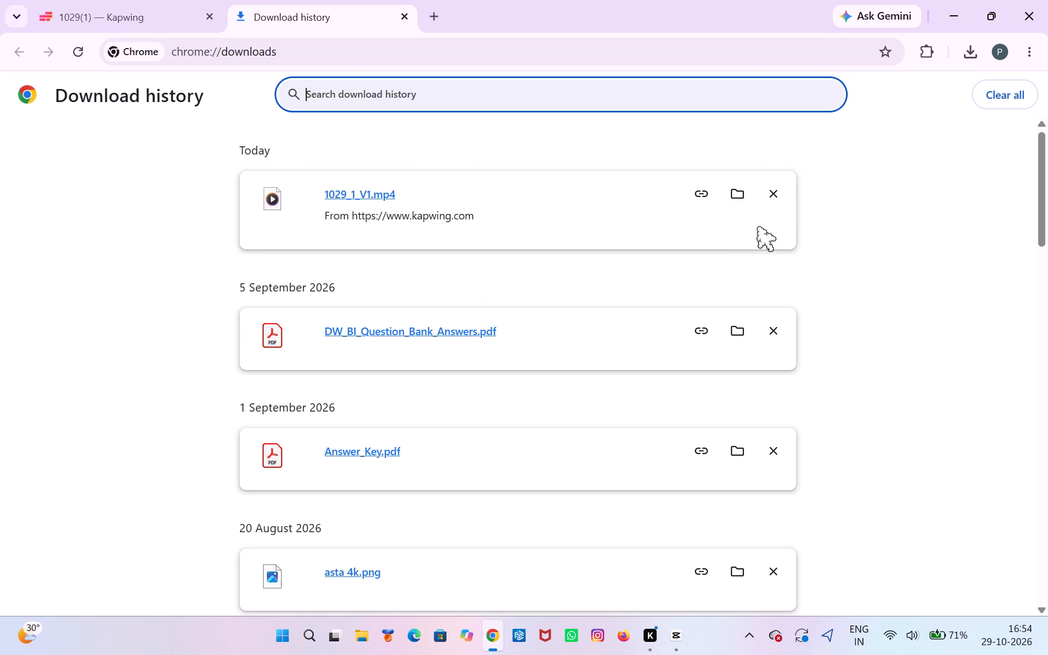
right_click(561, 208)
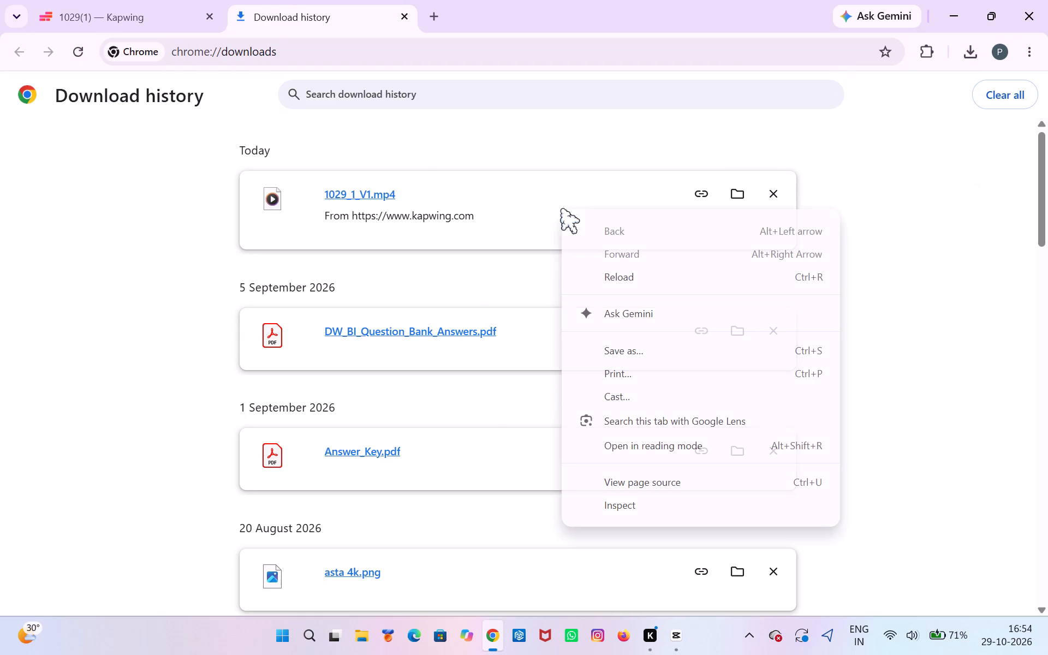
click(433, 194)
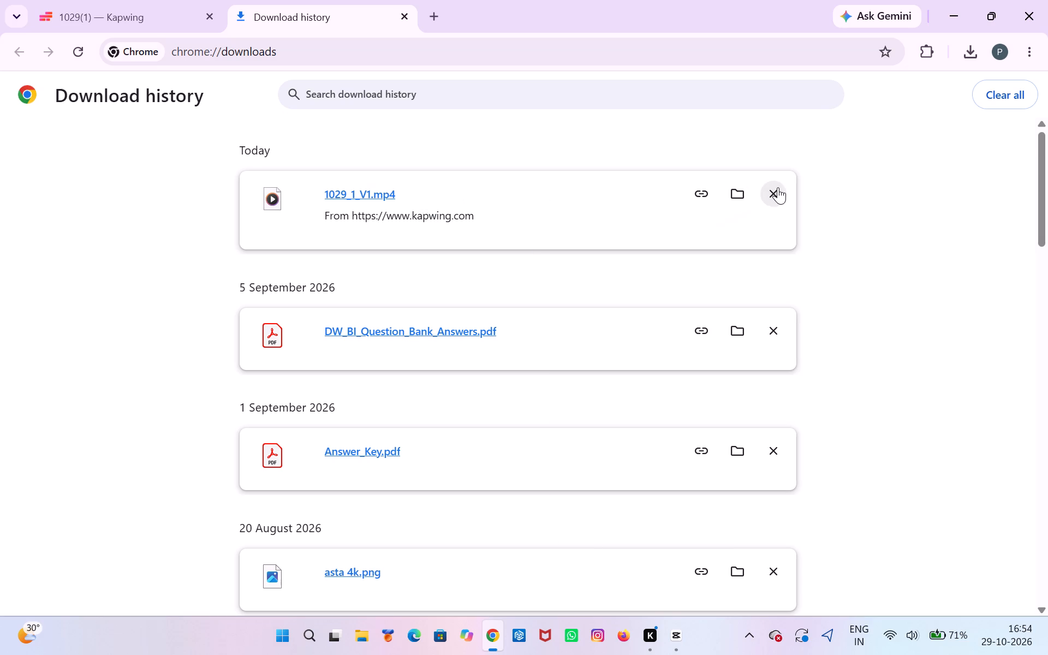
click(778, 187)
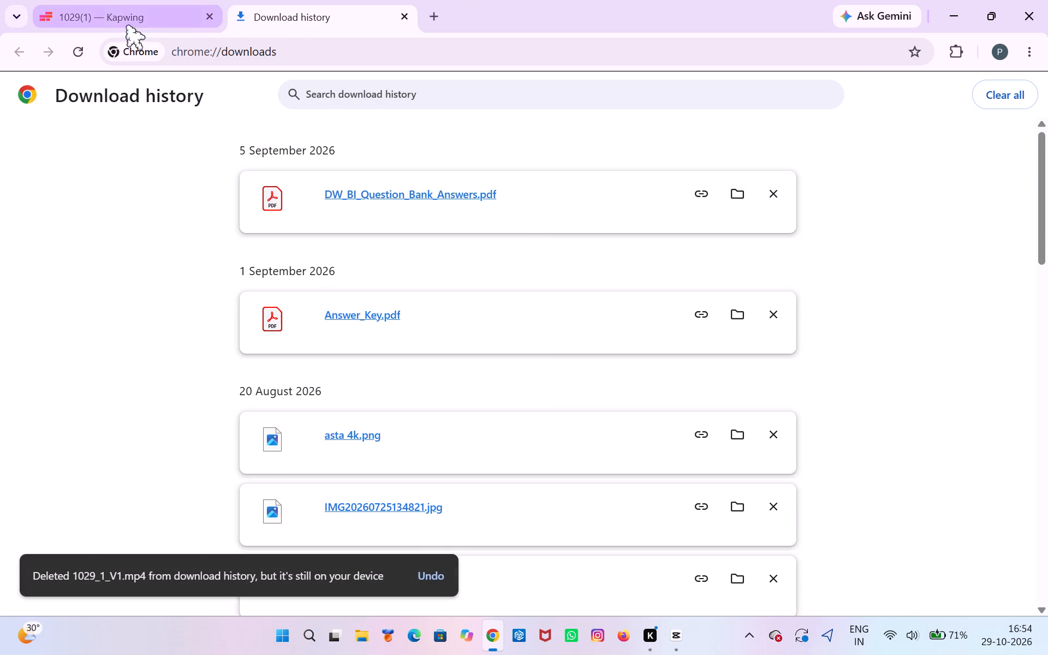
click(112, 13)
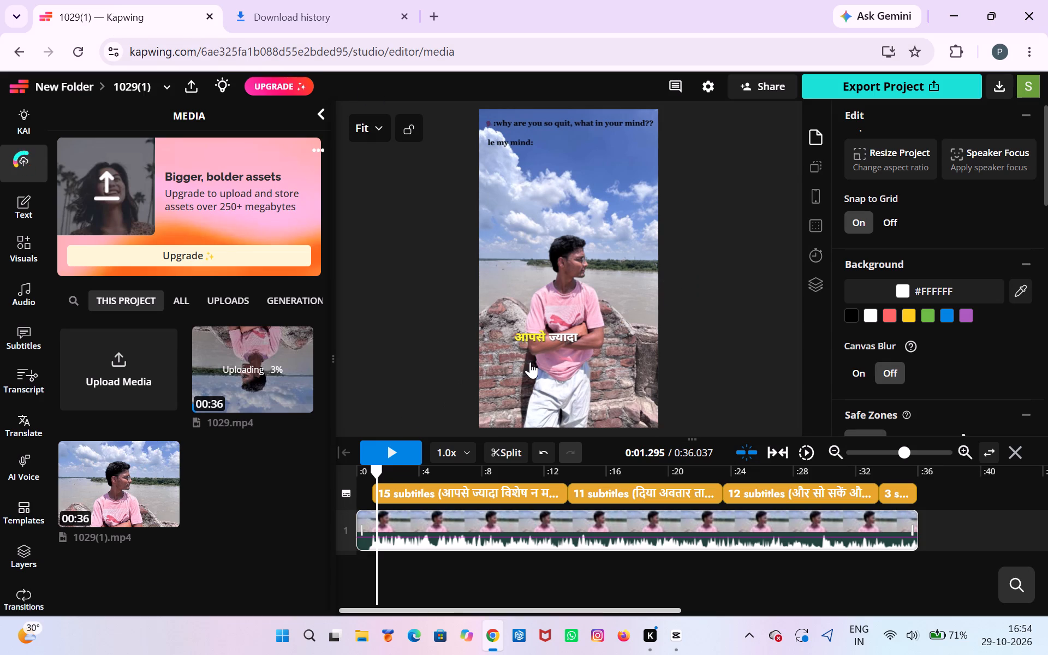
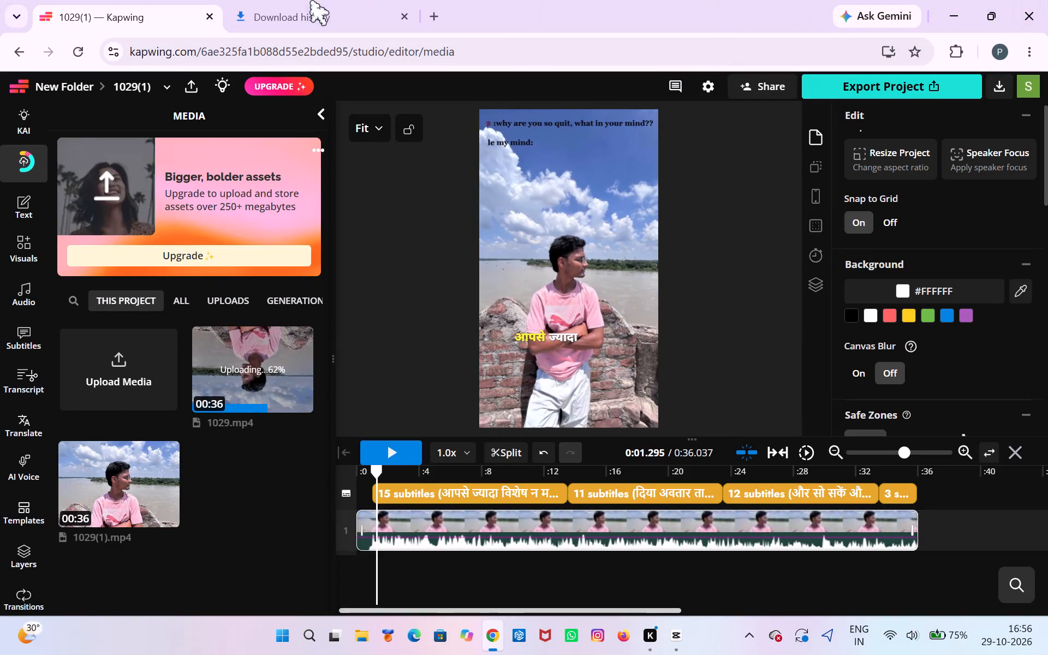
Close the browser's download history page, keeping the Kapwing project open.
click(402, 18)
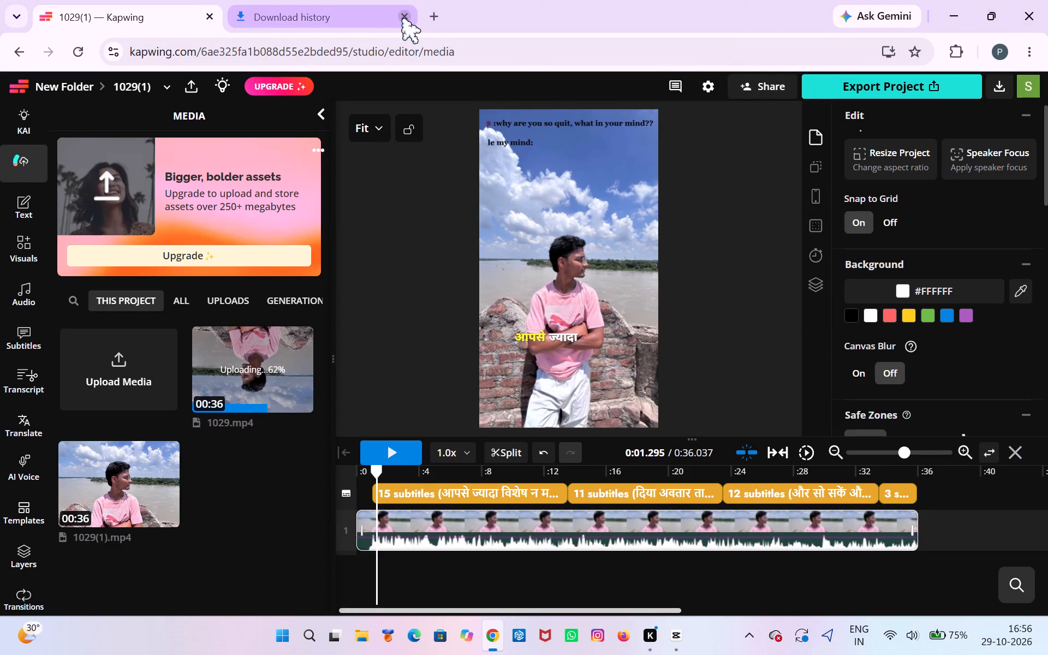
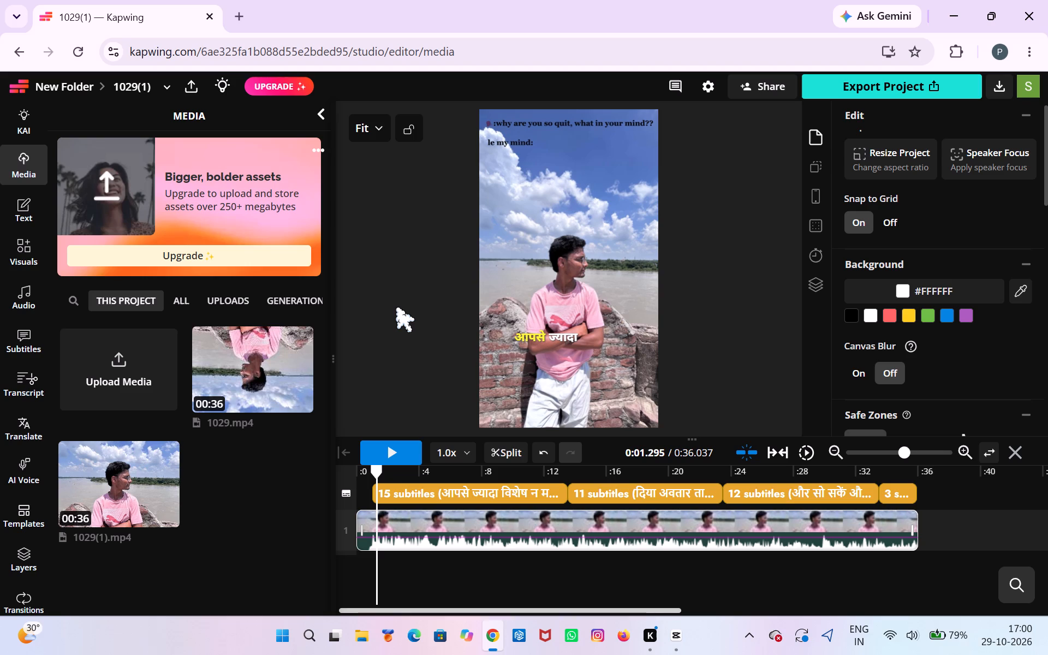
Add the upside-down 1029.mp4 from the project media to the timeline.
click(289, 372)
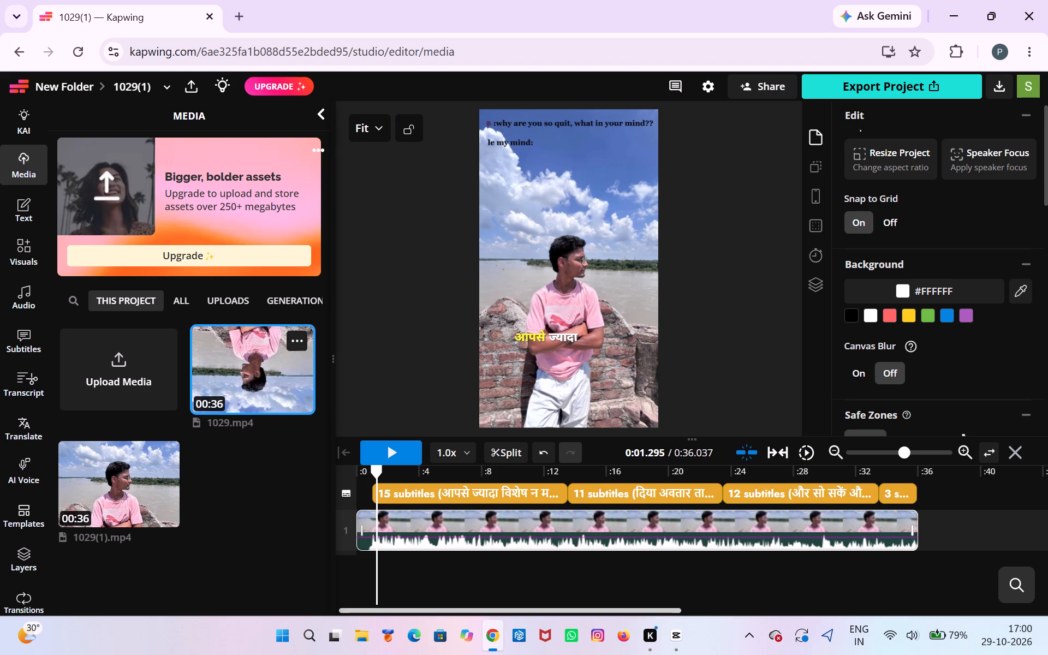
click(246, 395)
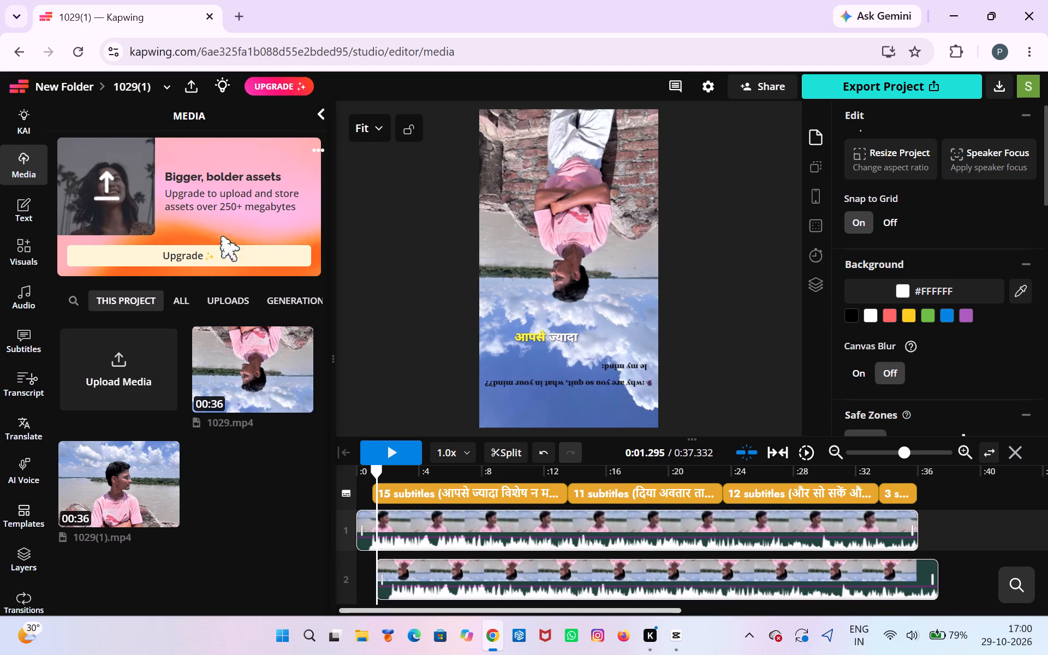
Delete the upright 1029(1) clip on the first track from the timeline, together with its subtitles.
scroll(222, 357, up, 3)
scroll(475, 513, down, 2)
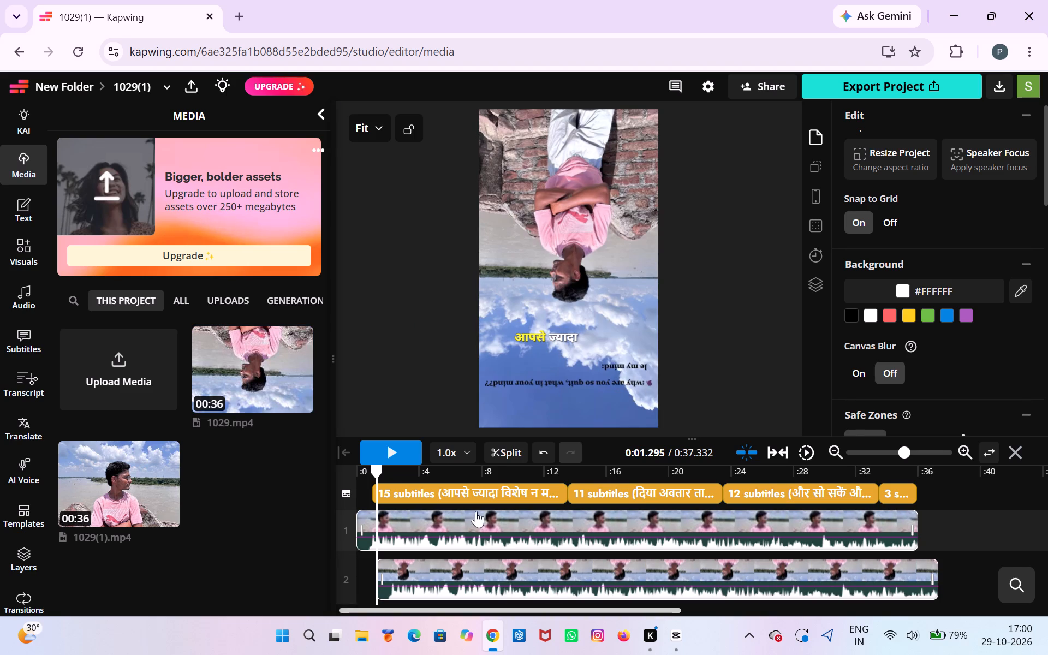
scroll(476, 511, down, 1)
click(483, 507)
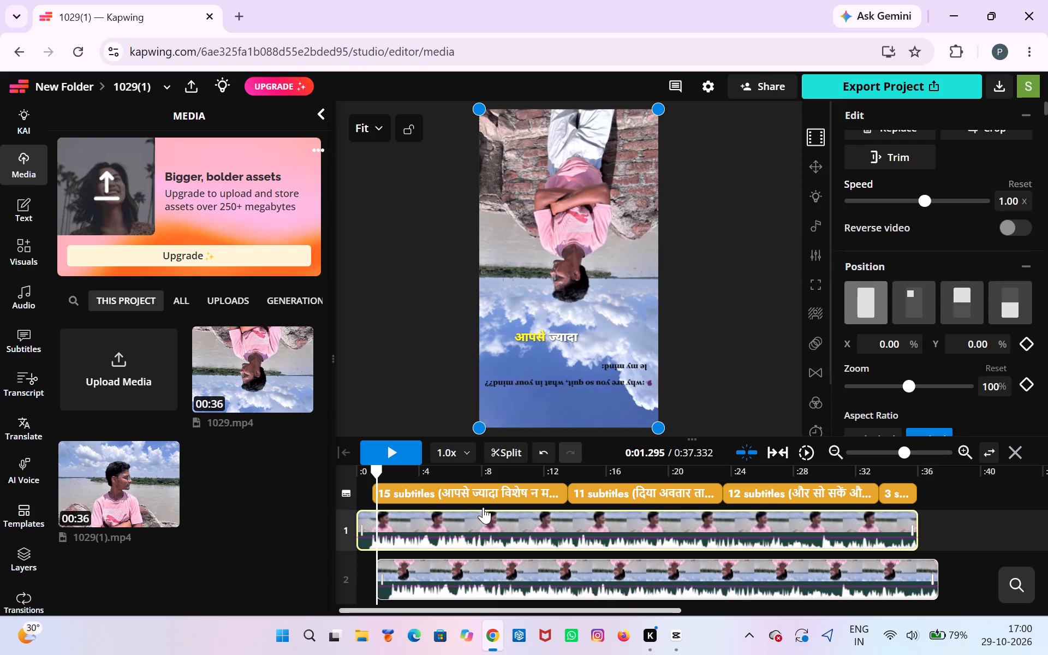
click(510, 581)
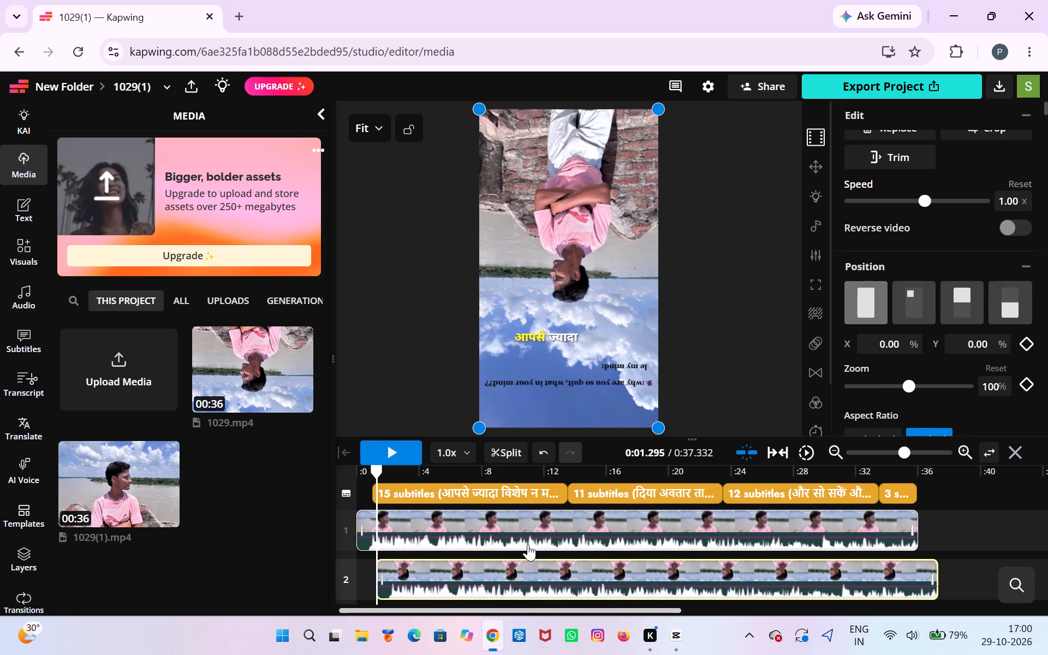
click(524, 526)
right_click(523, 525)
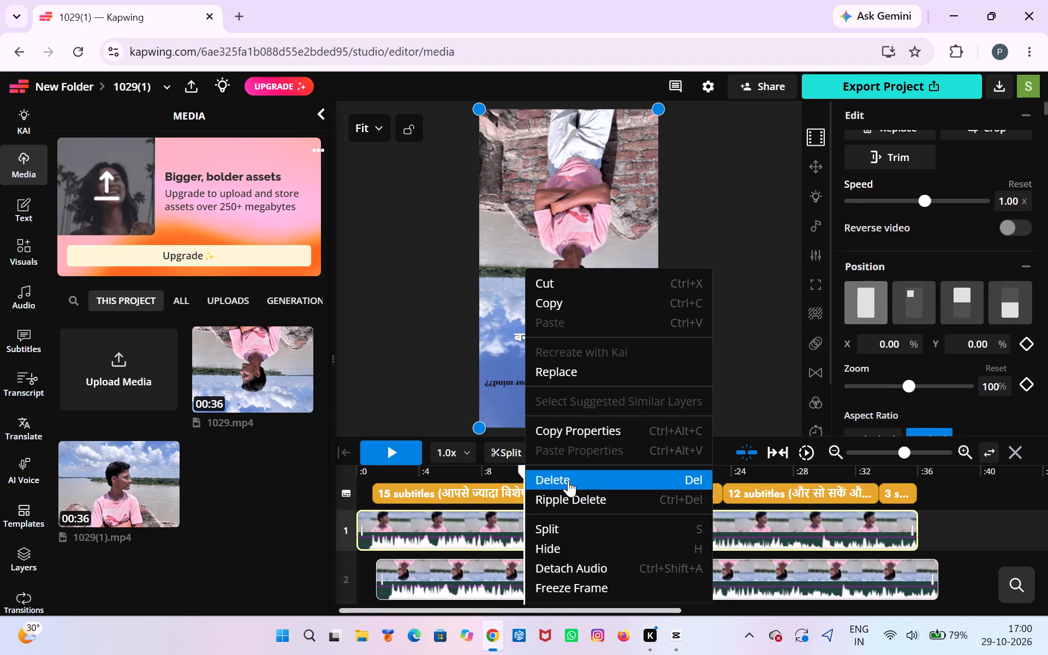
click(568, 480)
click(522, 520)
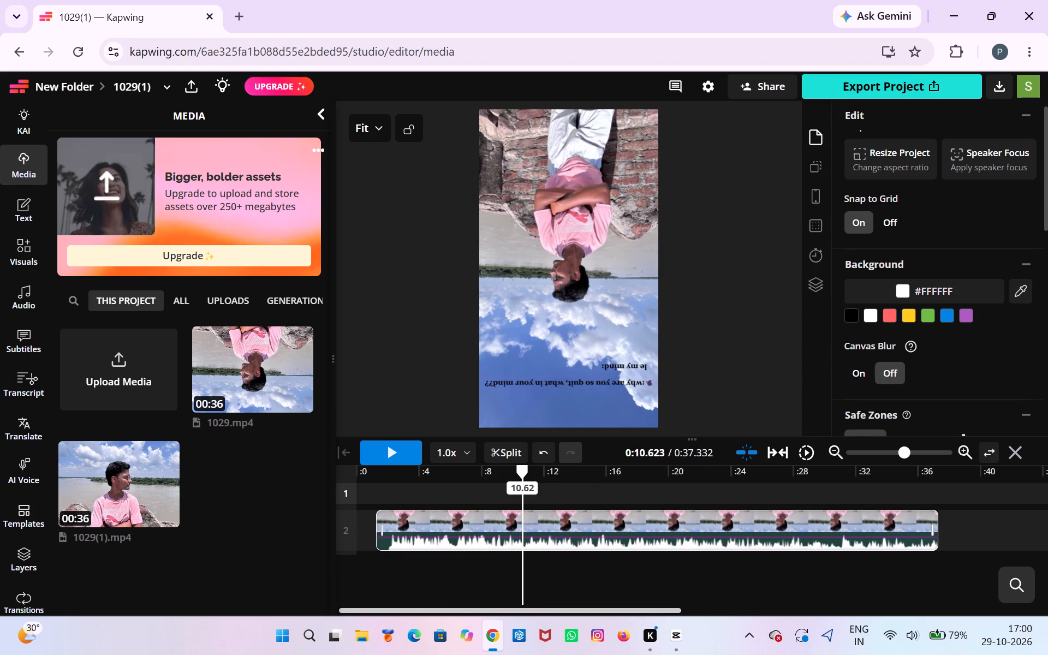
Delete 1029(1).mp4 from the media library.
click(170, 457)
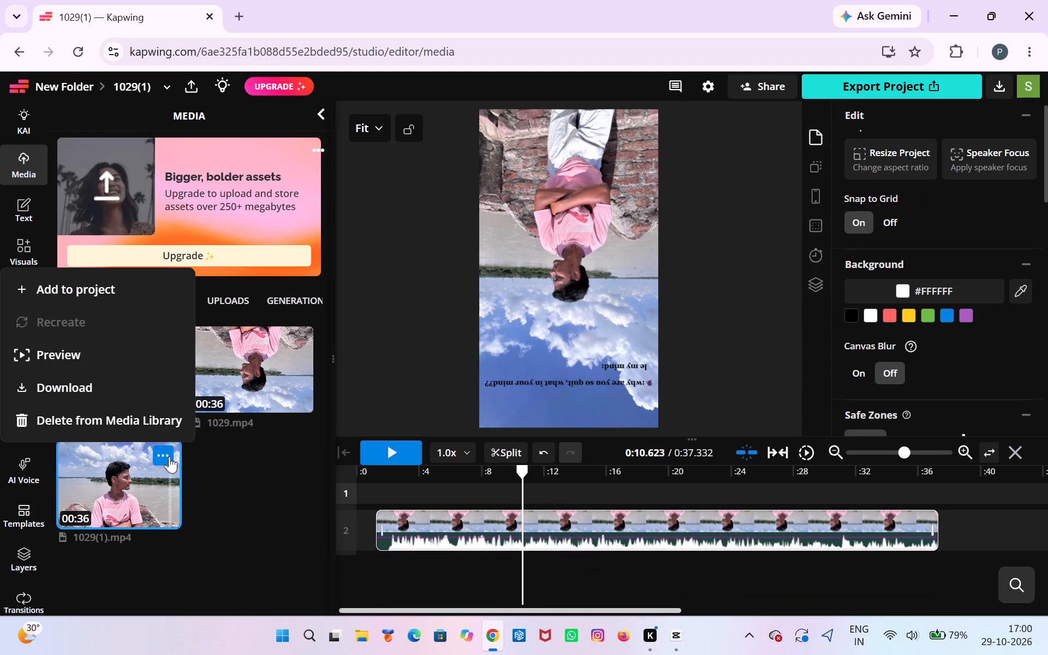
click(160, 430)
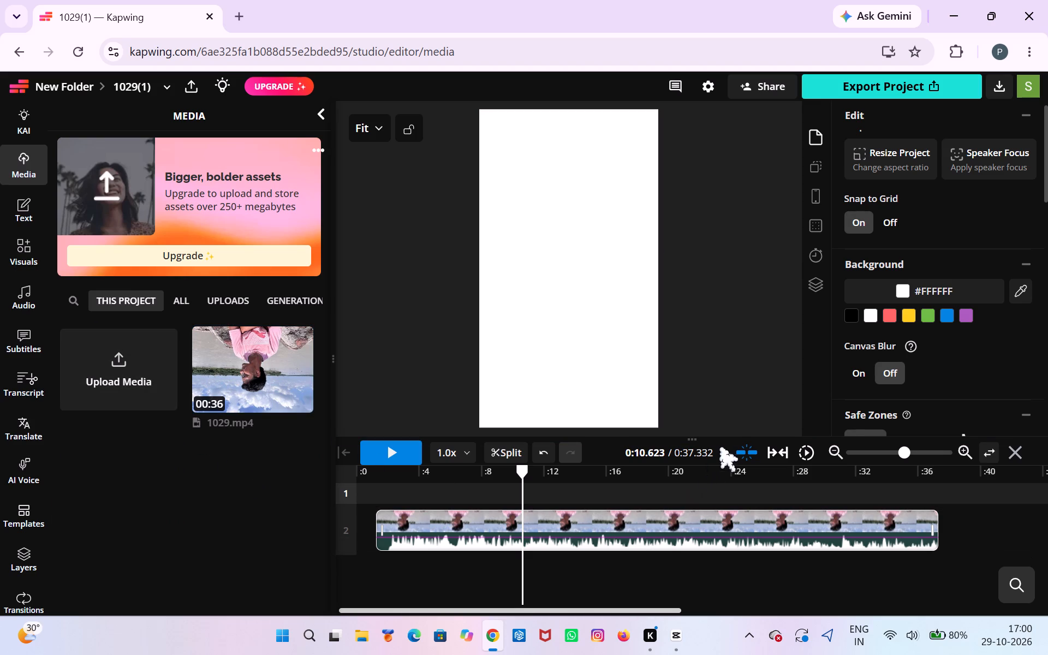
Move the remaining upside-down clip to the very start of the timeline on the first track and briefly play it.
click(678, 526)
drag(527, 475, 507, 470)
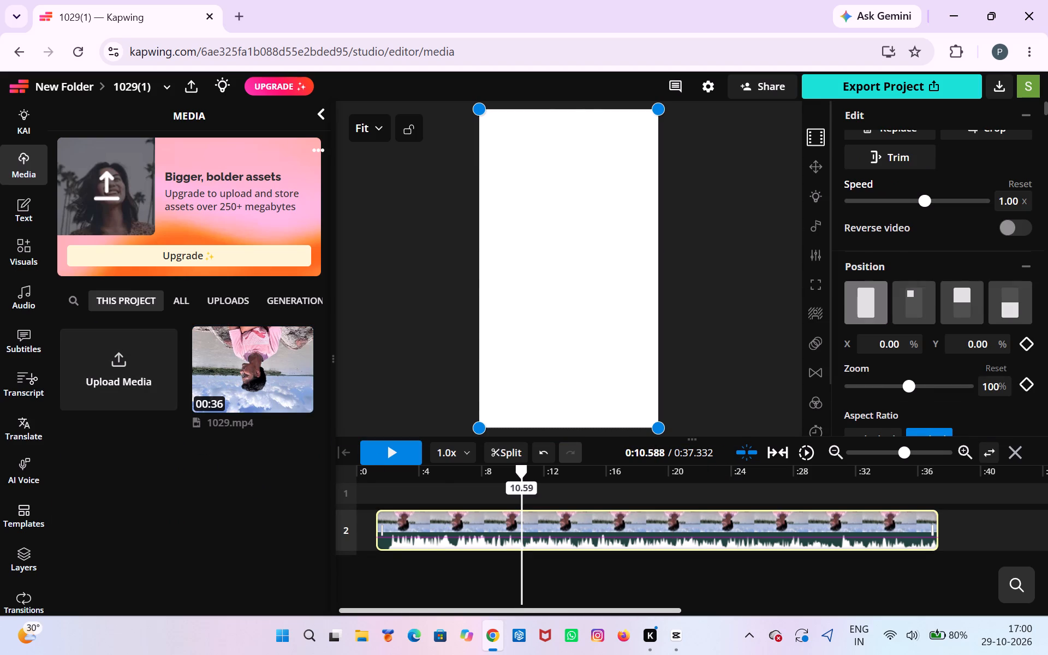
drag(507, 470, 360, 466)
click(389, 454)
click(426, 517)
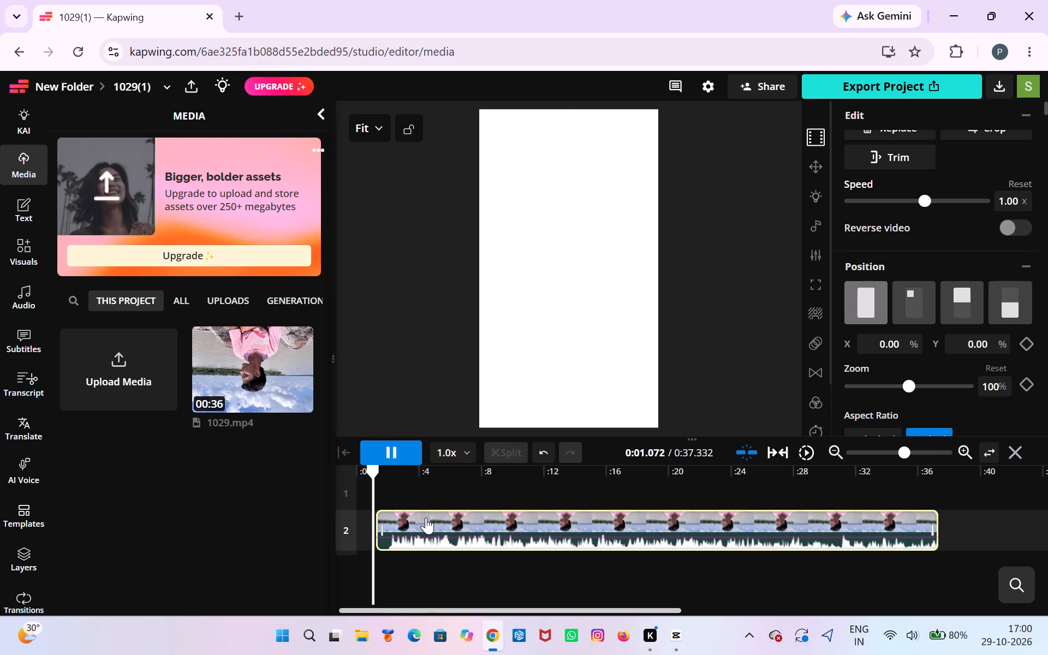
drag(437, 527, 410, 527)
drag(410, 527, 397, 508)
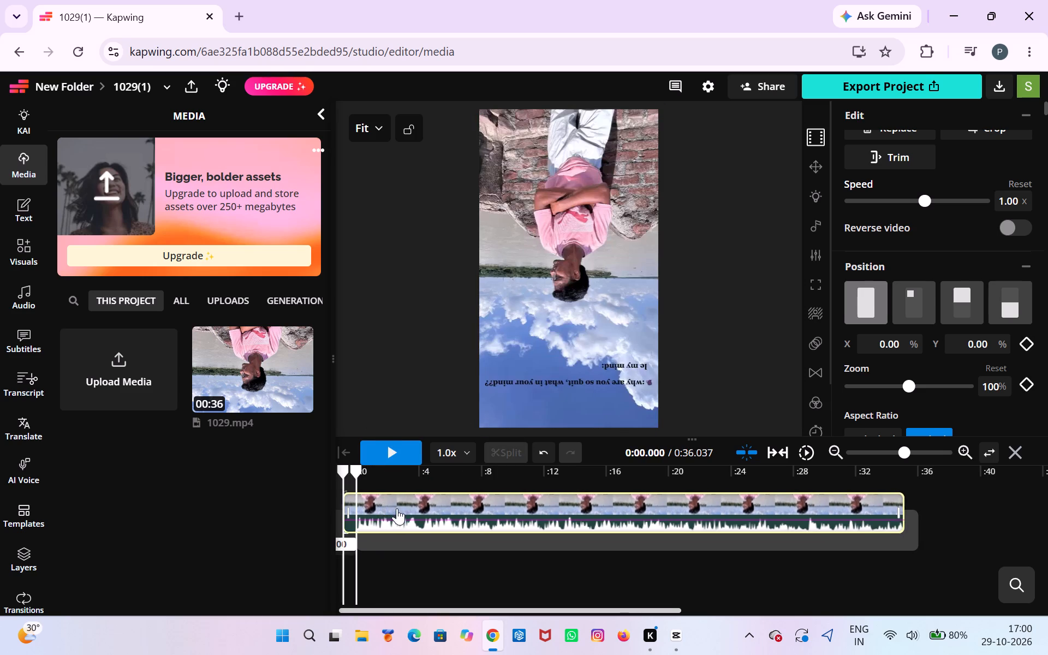
drag(397, 508, 414, 500)
click(395, 459)
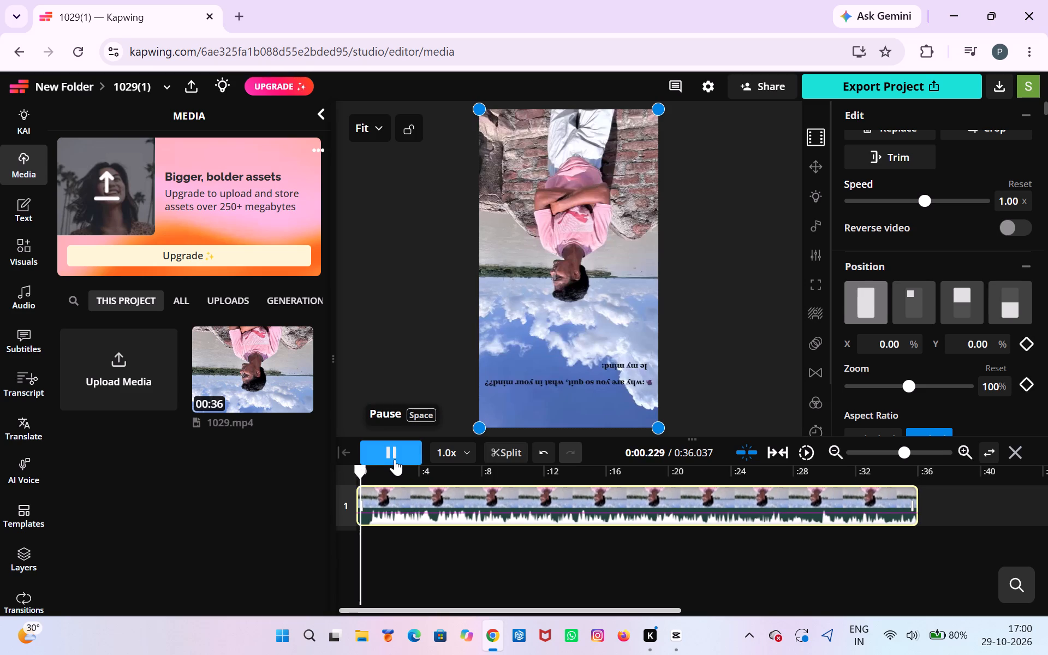
click(395, 459)
Generate auto subtitles for the video with Hindi as the original language and Hindi as the translation language.
scroll(179, 477, down, 4)
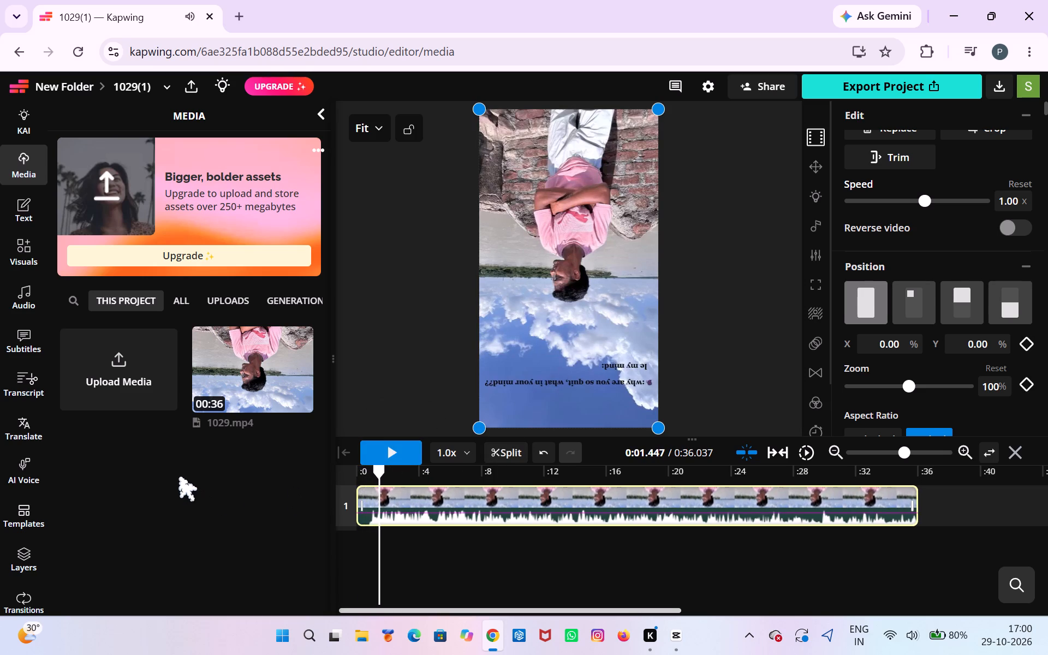
scroll(179, 476, up, 4)
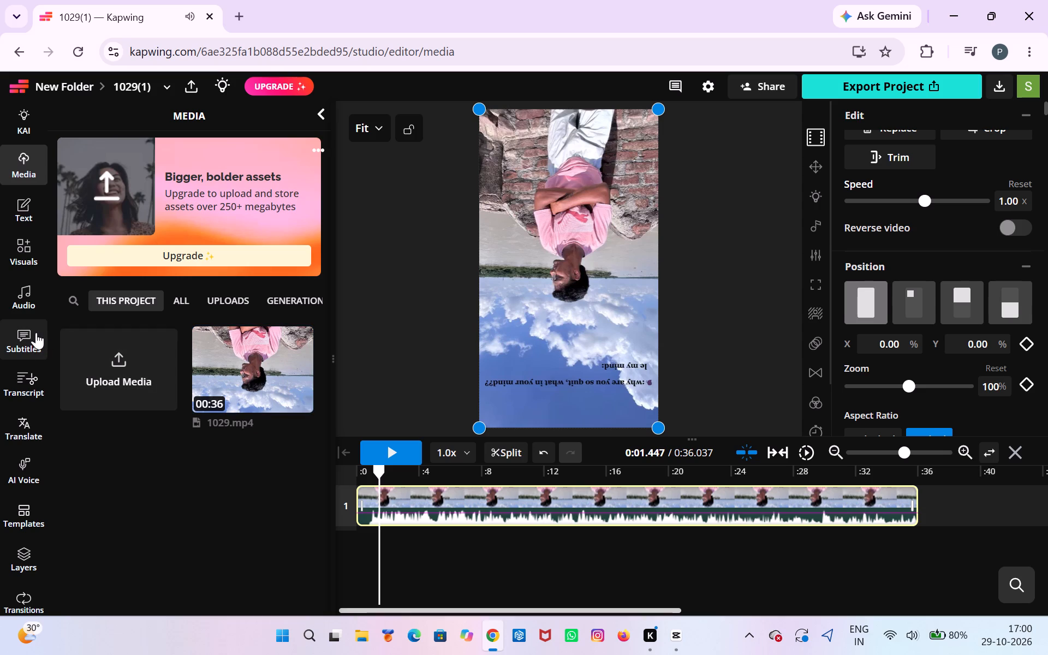
click(36, 332)
click(300, 226)
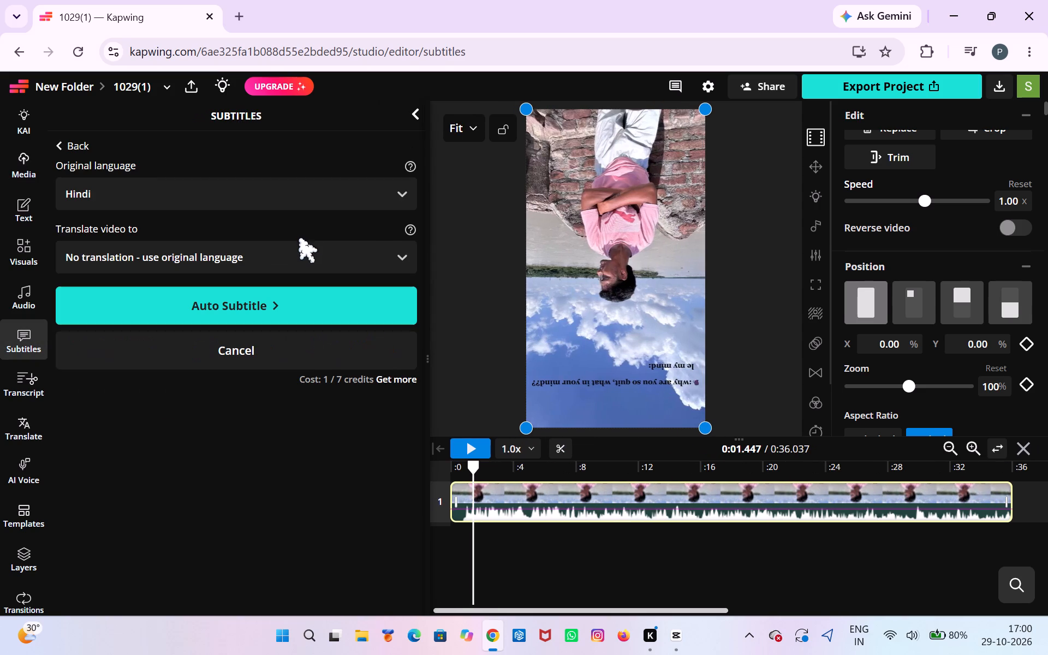
click(322, 267)
click(319, 319)
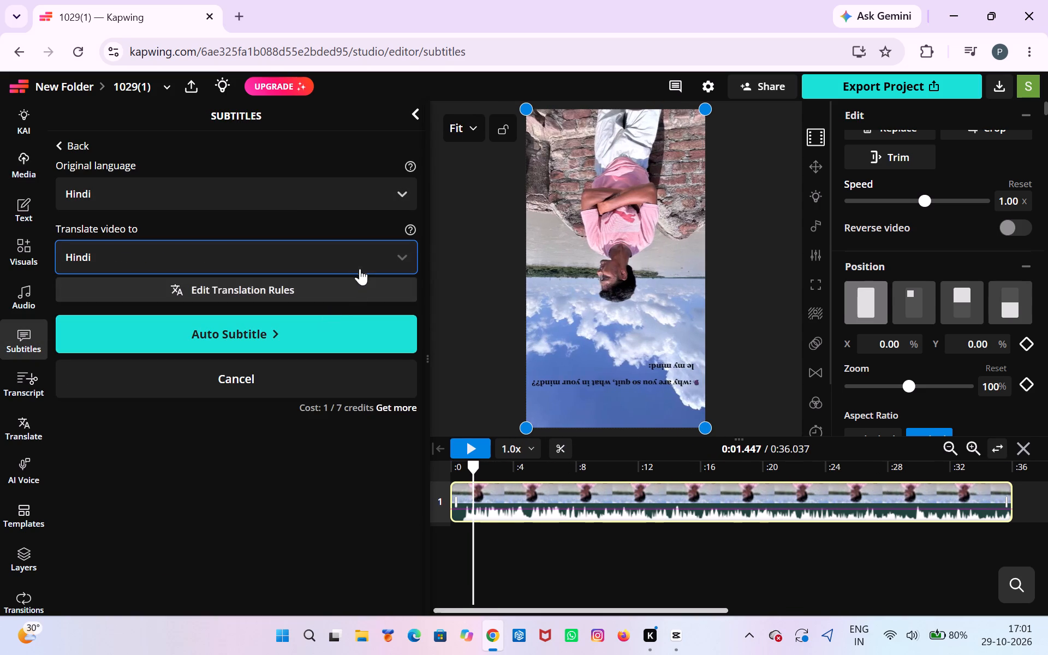
click(331, 337)
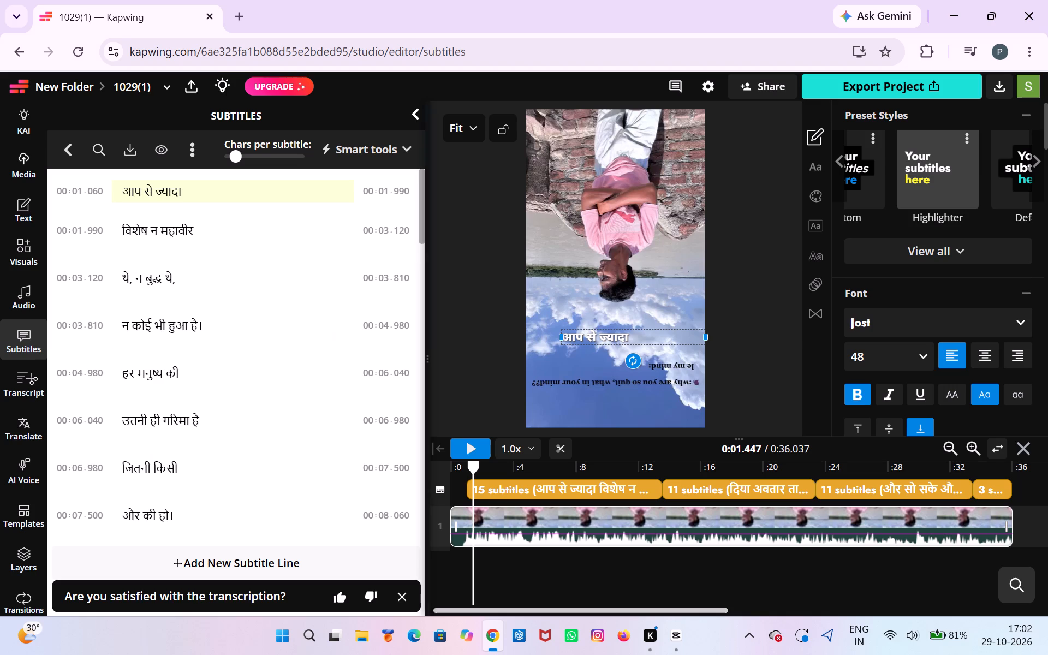
Play the opening seconds of the video to check the generated Hindi subtitles.
click(469, 449)
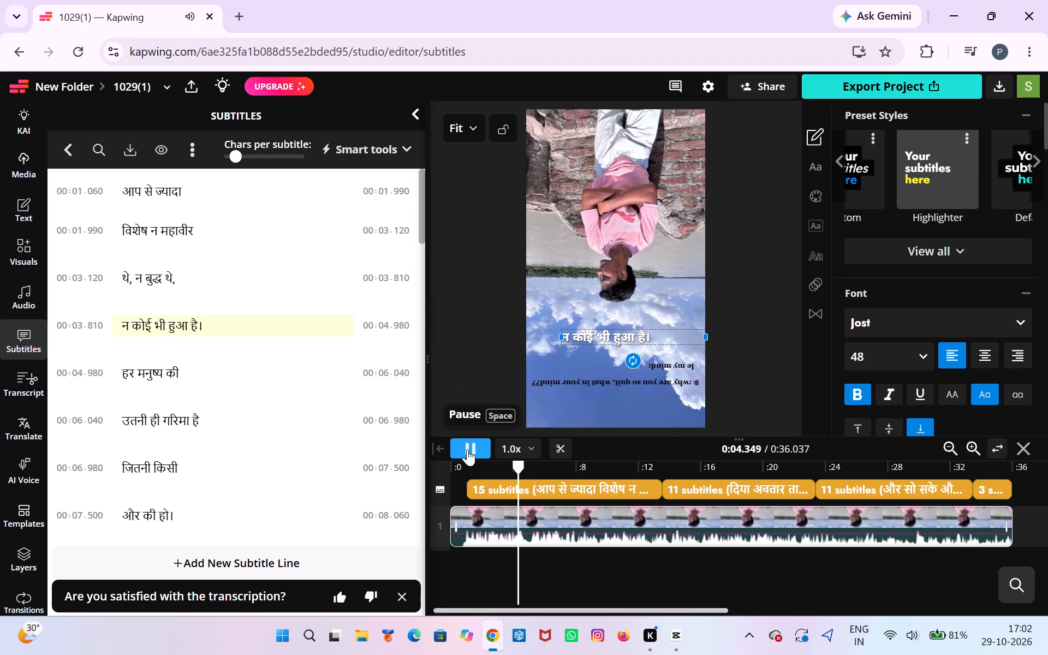
click(467, 449)
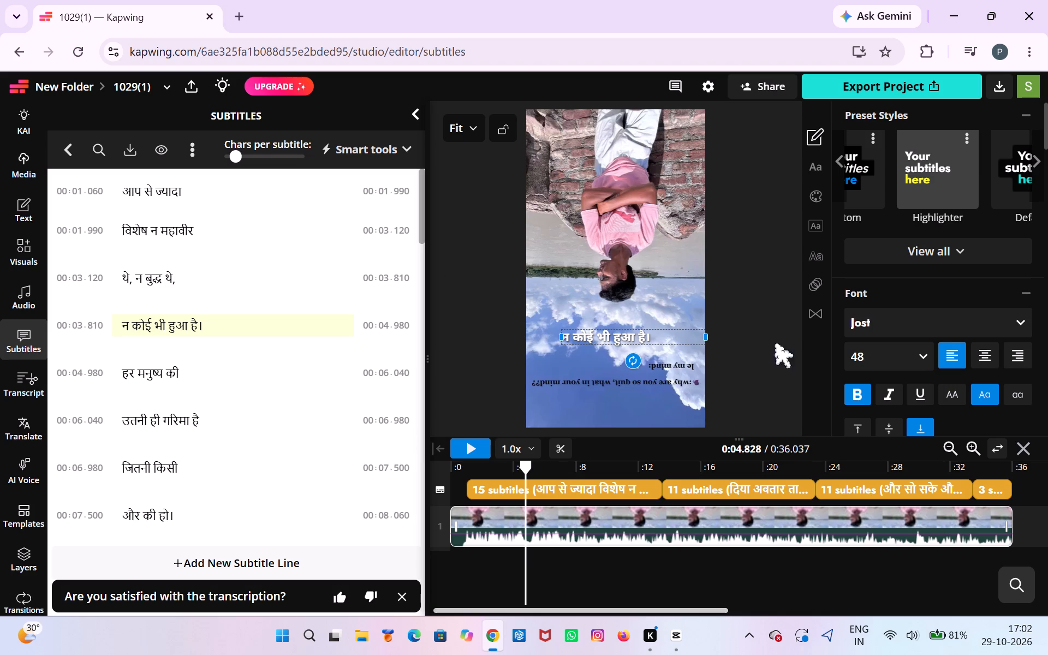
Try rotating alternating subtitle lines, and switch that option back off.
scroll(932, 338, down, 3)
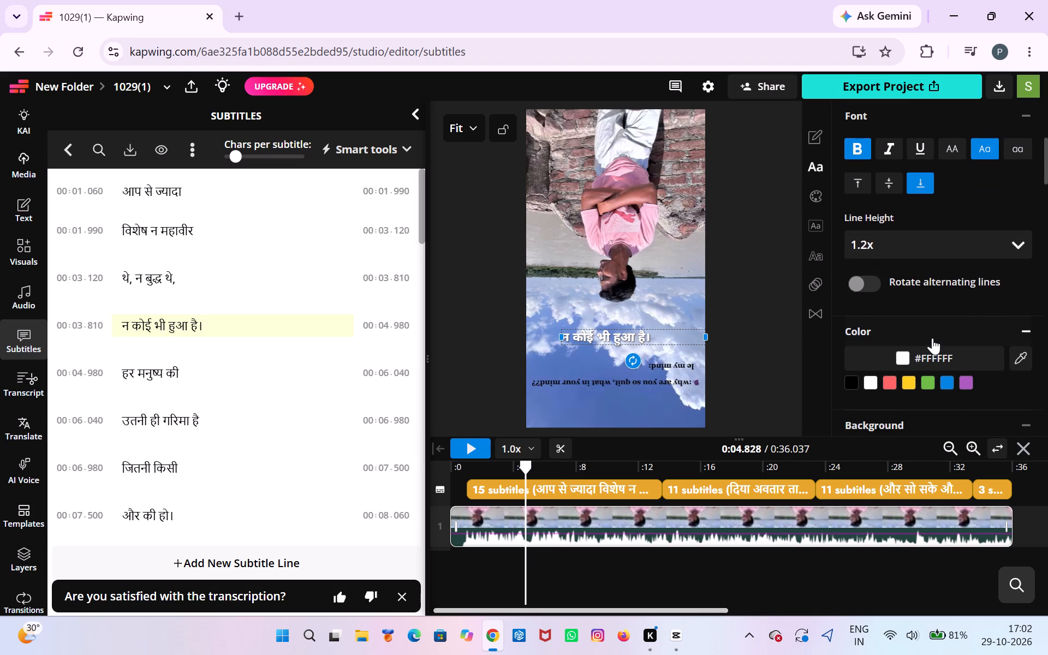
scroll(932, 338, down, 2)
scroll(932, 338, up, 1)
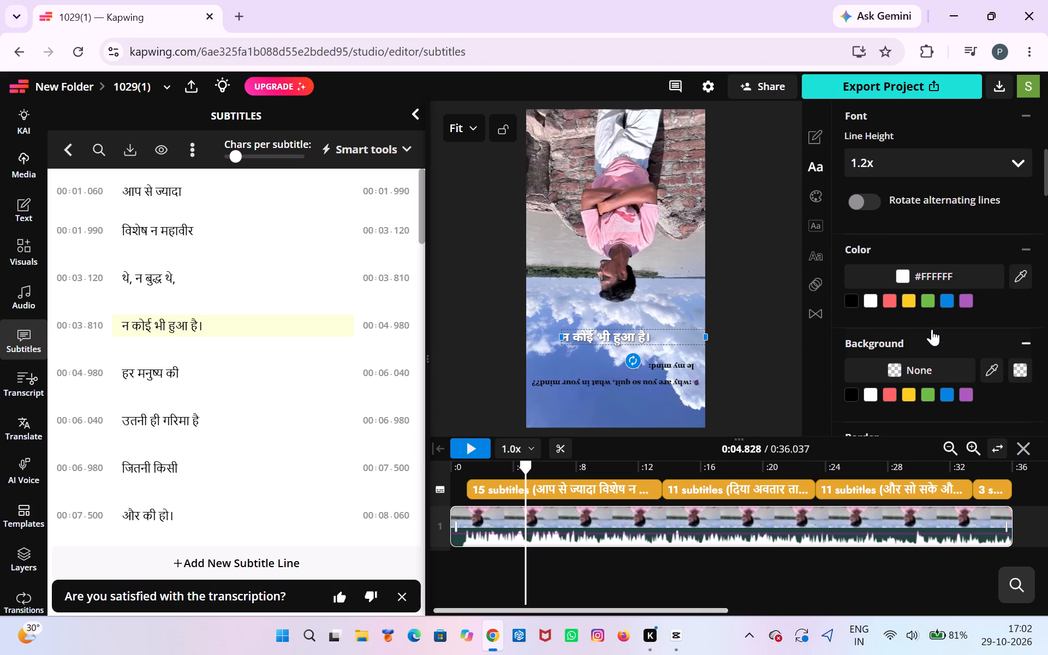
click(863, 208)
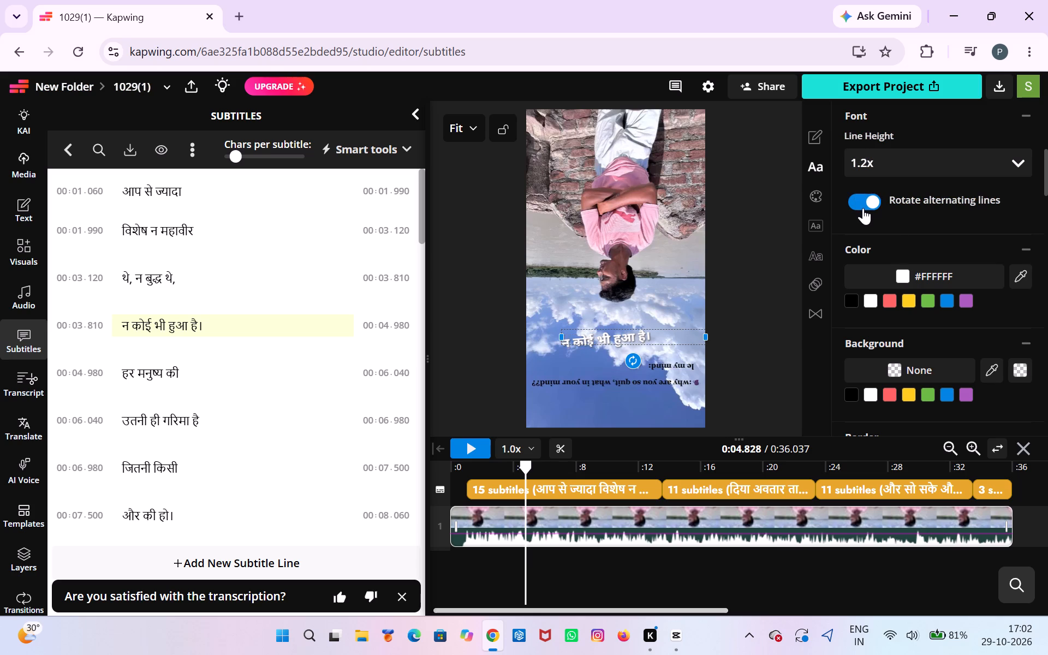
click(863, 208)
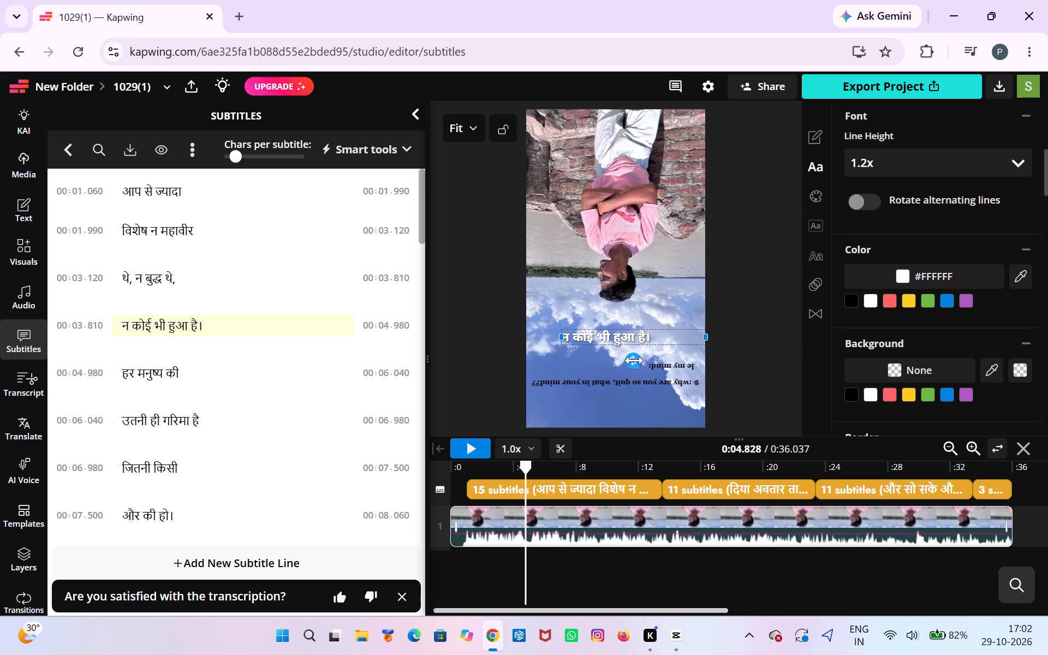
Rotate the subtitles by 180° on the canvas to match the upside-down video, and play it to check them.
drag(634, 360, 647, 305)
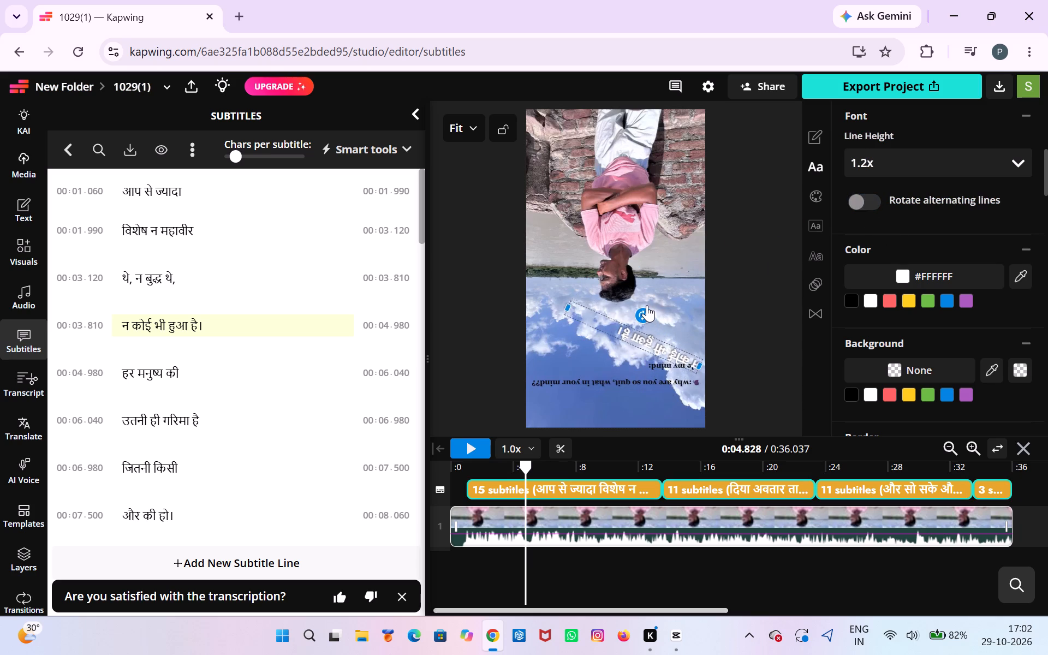
drag(647, 305, 632, 295)
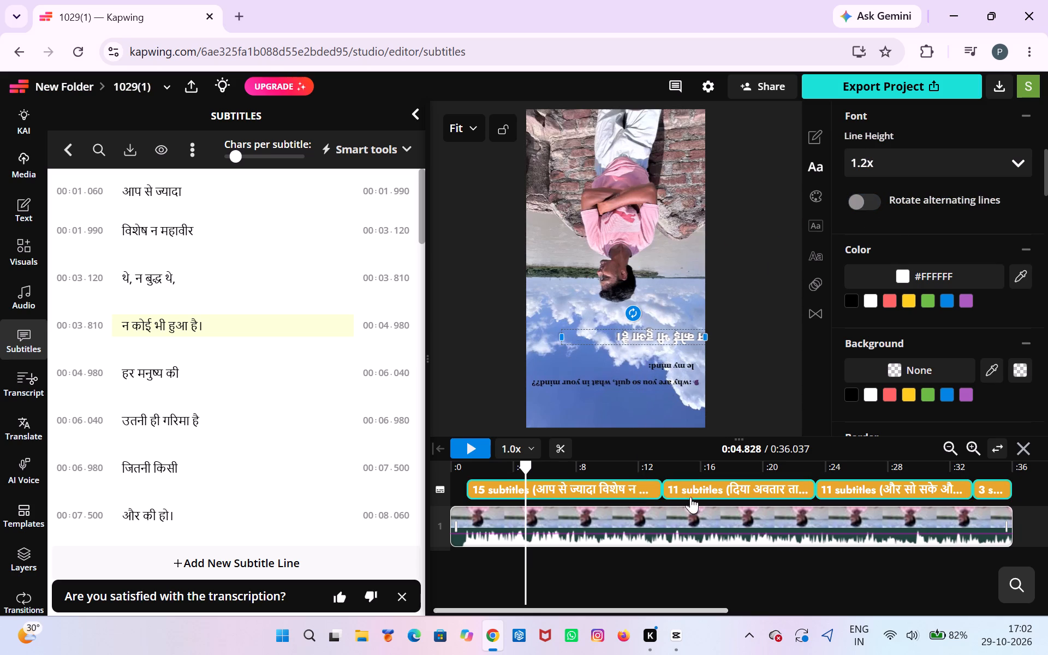
click(464, 442)
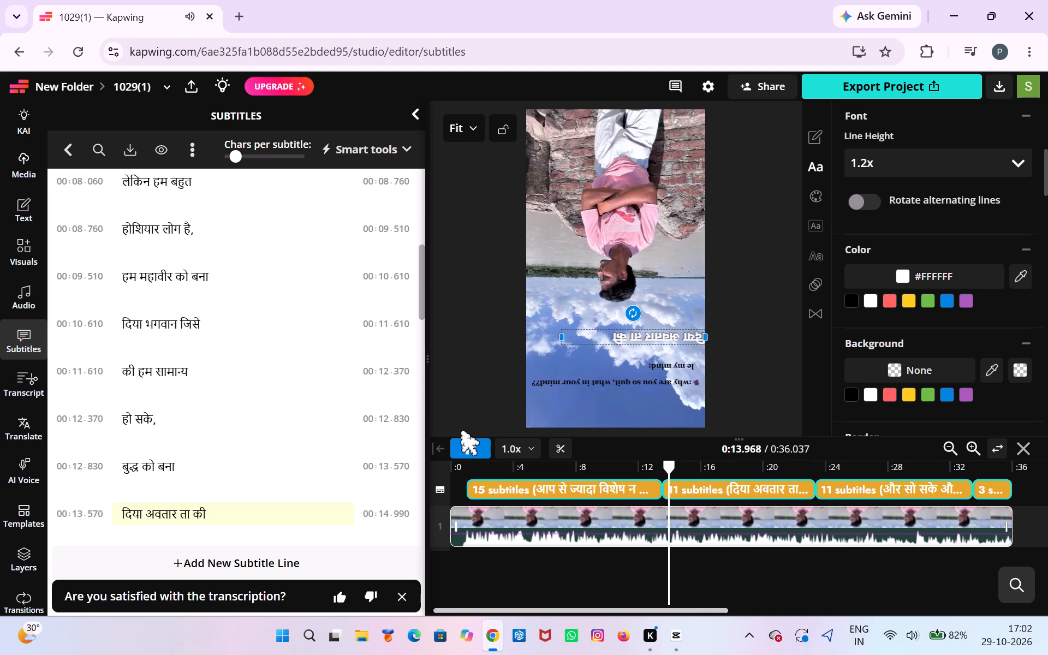
Move the rotated subtitles from the sky area to just above the crossed arms, fine-tuning their position during playback.
click(650, 327)
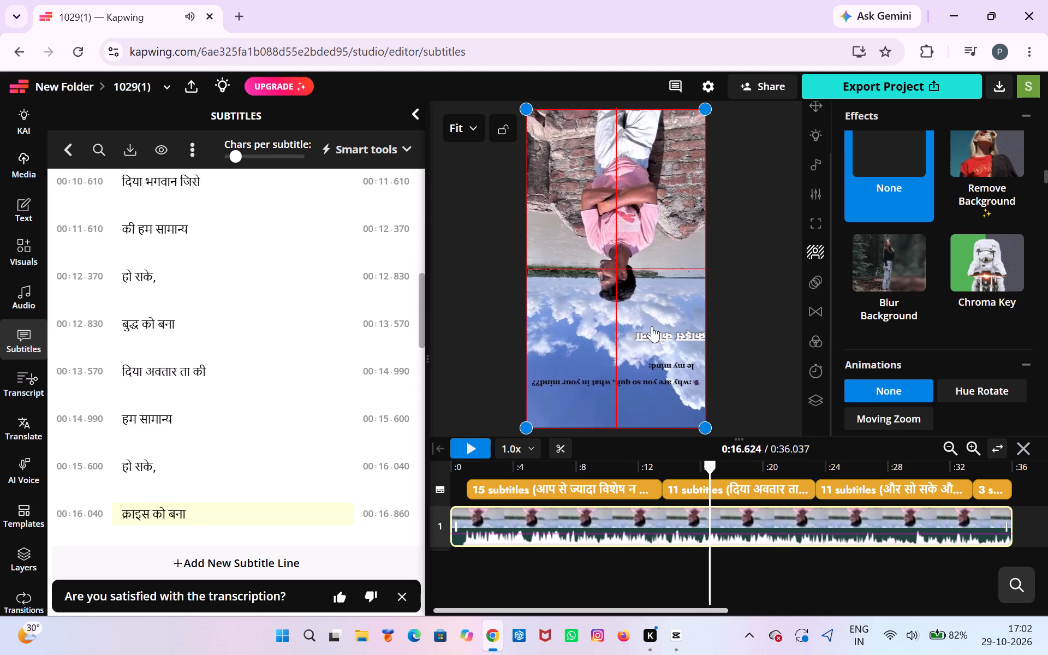
click(656, 337)
drag(654, 335, 640, 254)
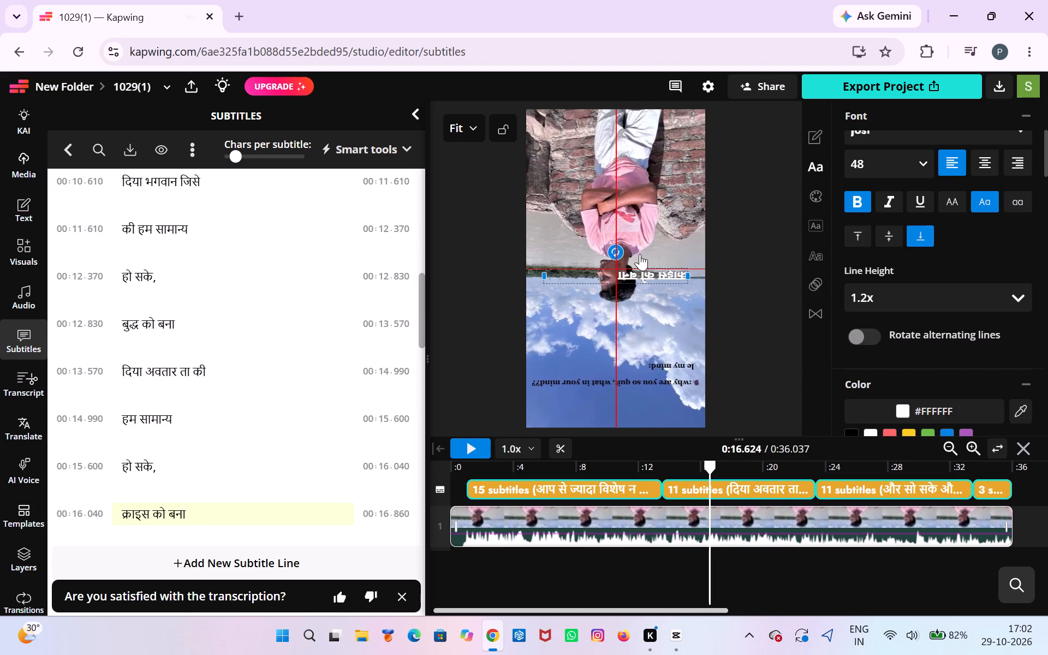
drag(640, 254, 639, 195)
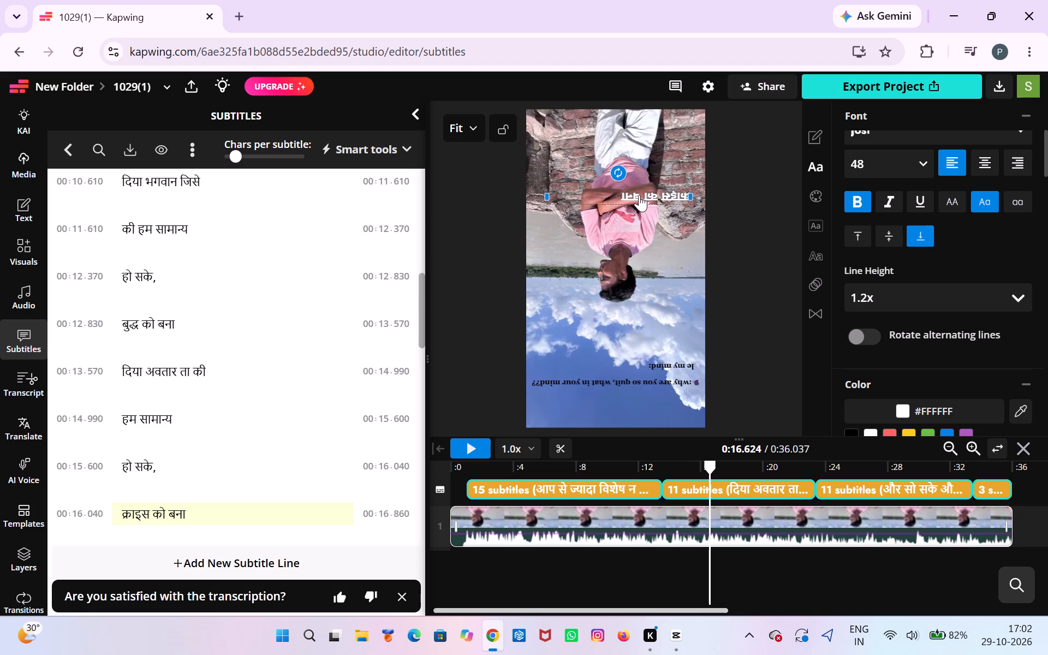
drag(639, 195, 633, 192)
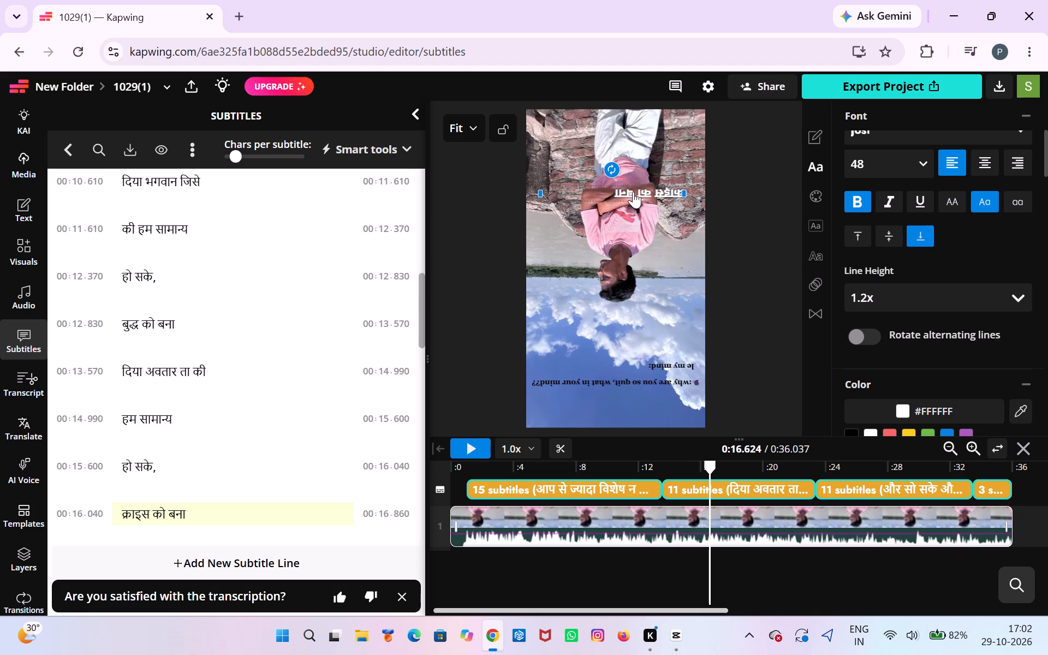
drag(633, 192, 630, 190)
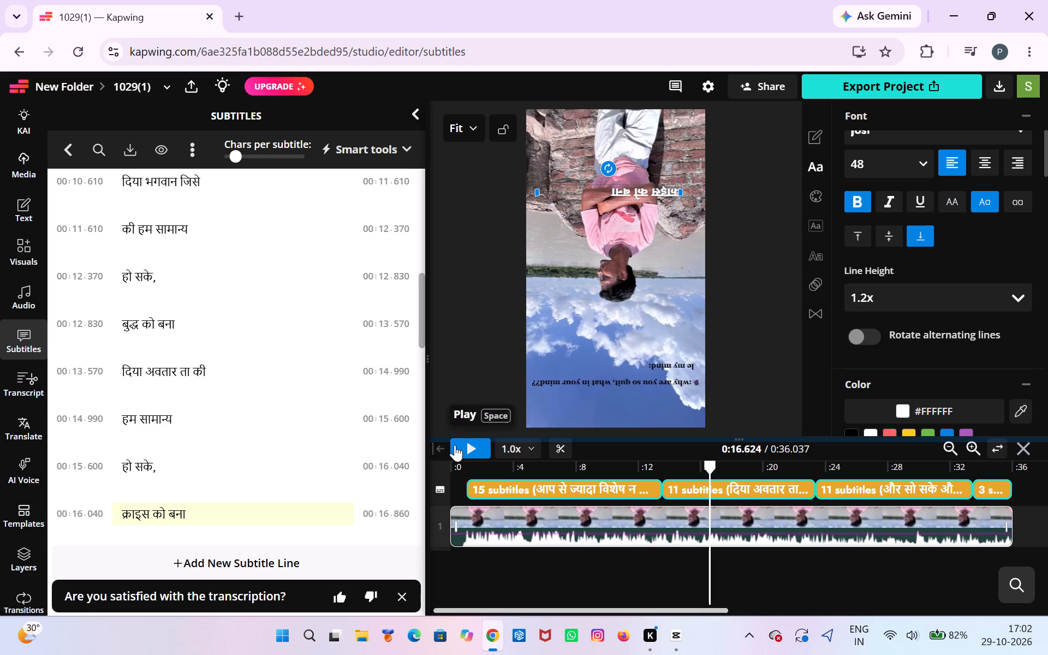
click(457, 445)
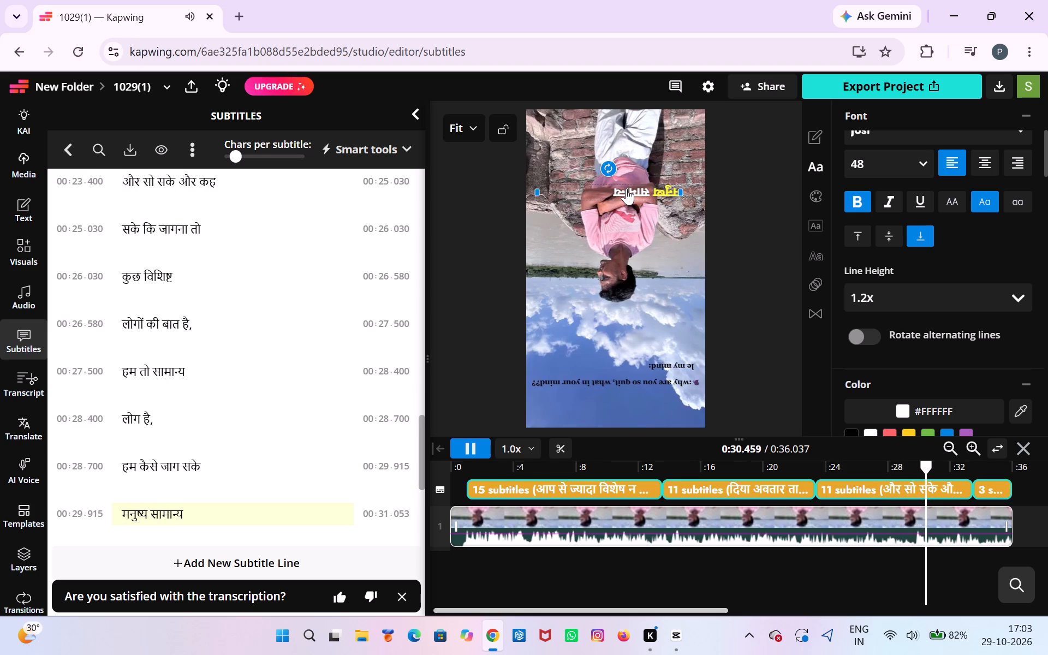
drag(626, 188, 626, 180)
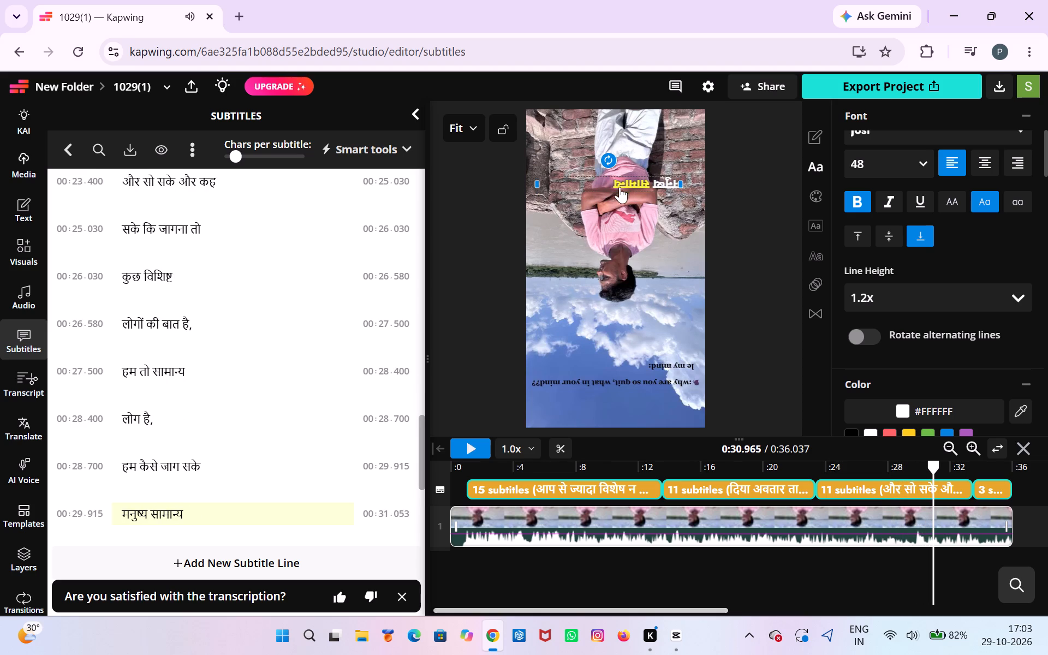
Export the project as an MP4 video at automatic resolution.
click(950, 86)
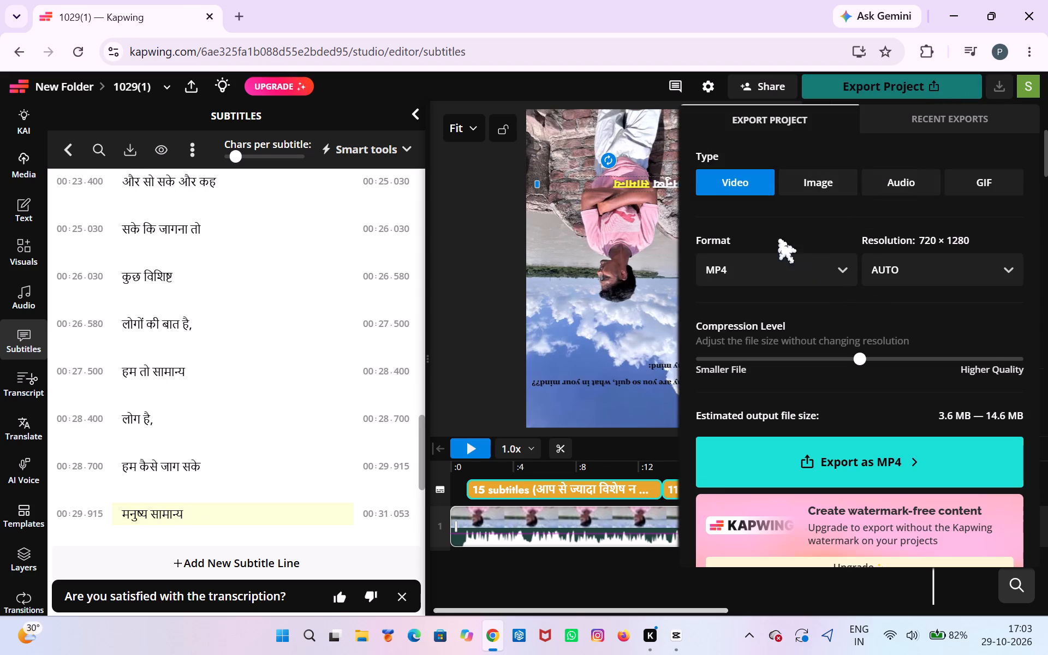
click(746, 187)
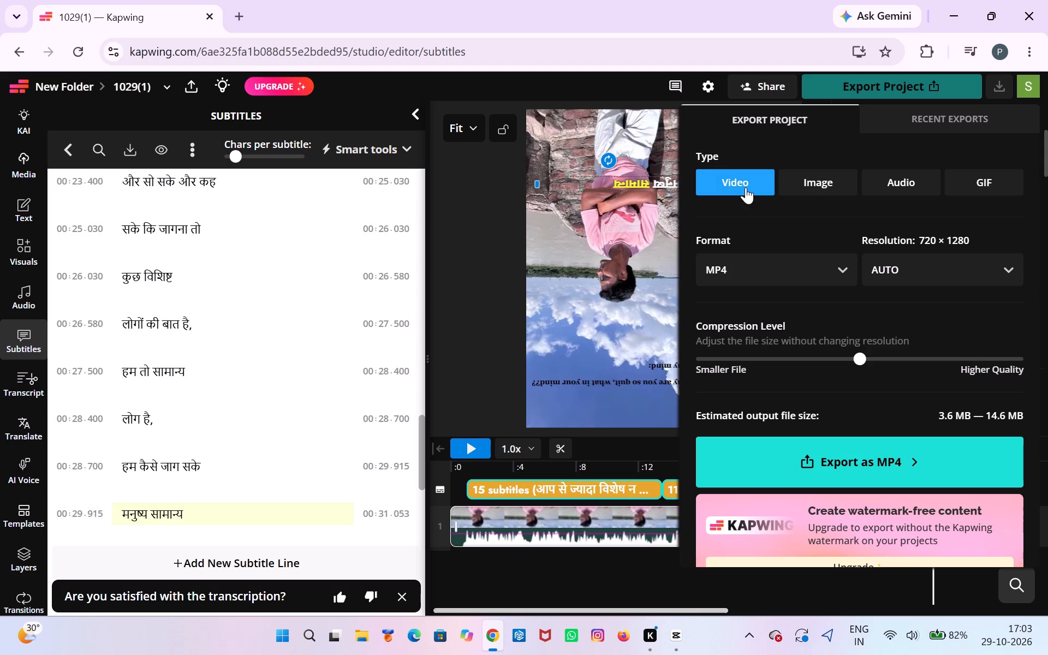
scroll(809, 408, down, 2)
click(830, 437)
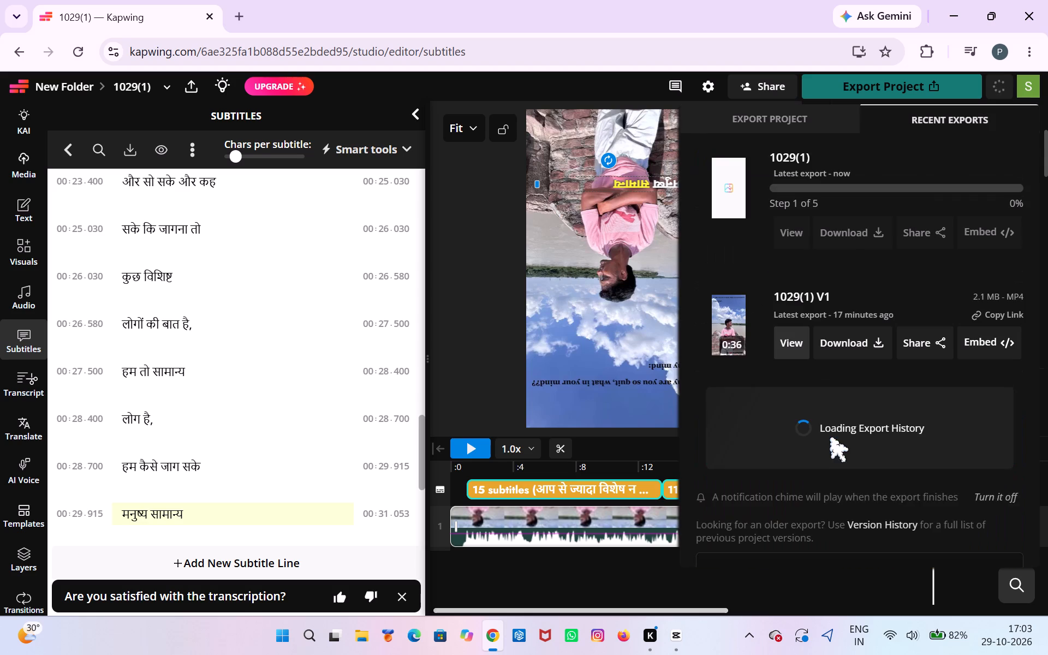
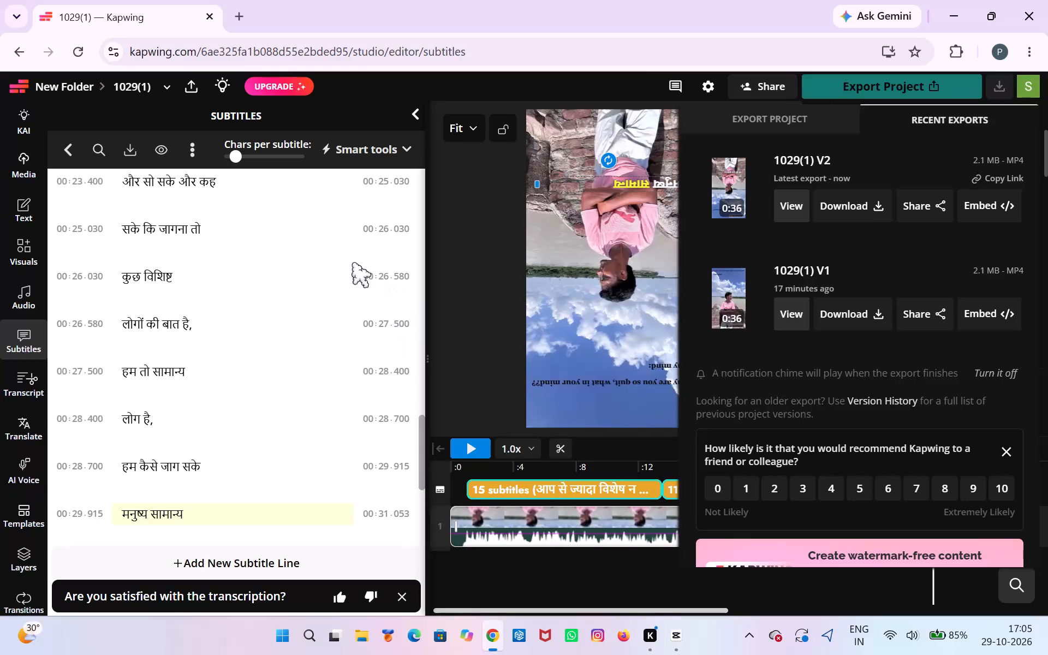
Download the 1029(1) V2 export and check the downloaded MP4 in Media Player, closing the player when done.
click(835, 202)
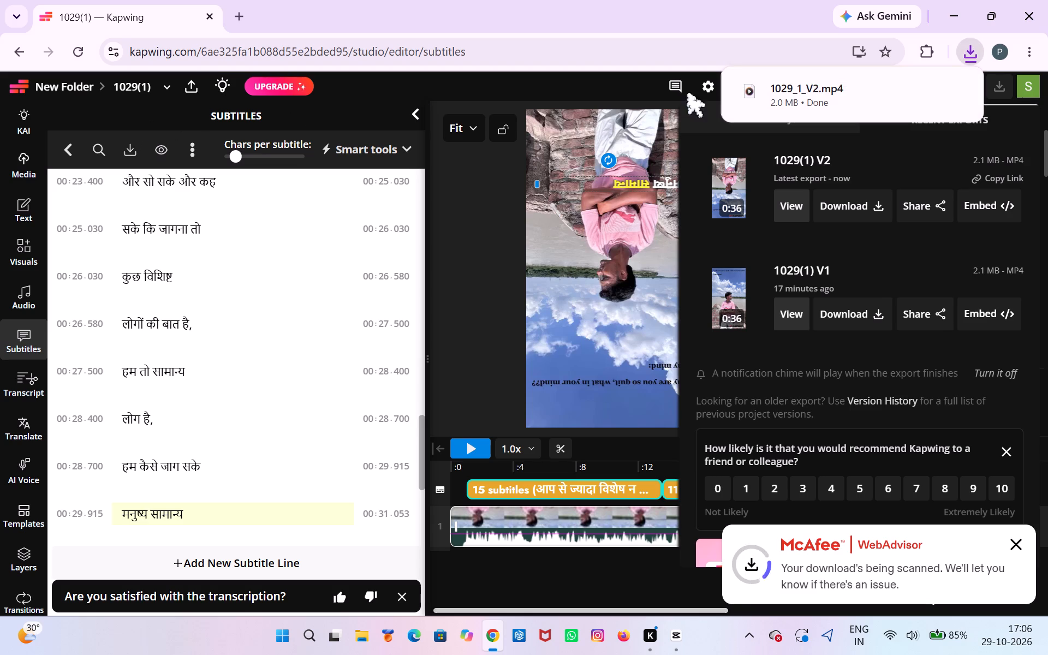
click(909, 103)
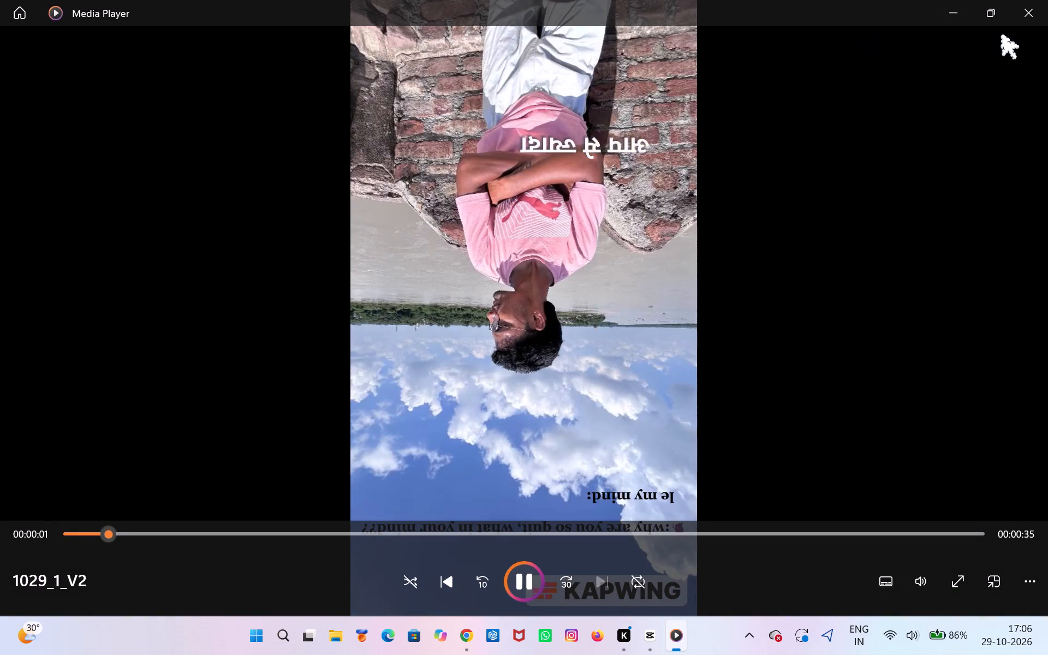
click(1025, 15)
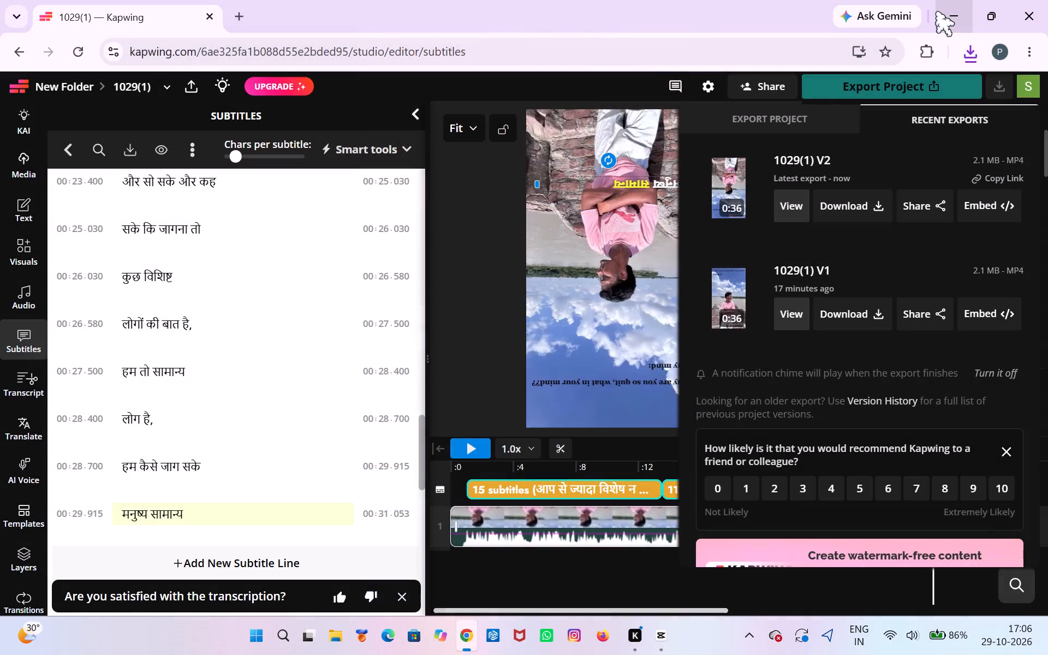
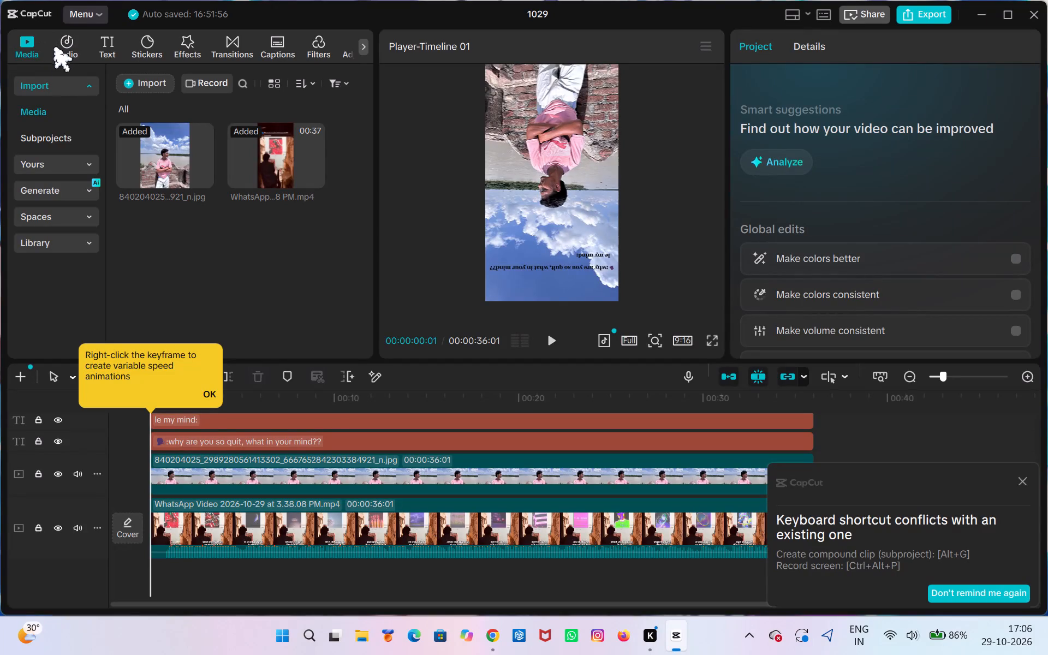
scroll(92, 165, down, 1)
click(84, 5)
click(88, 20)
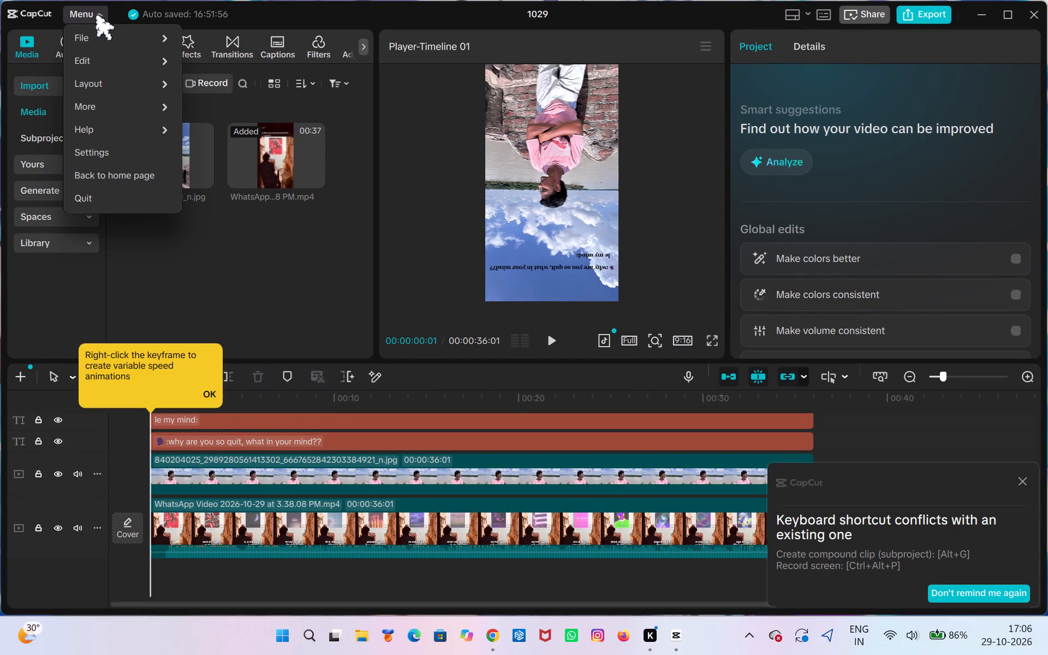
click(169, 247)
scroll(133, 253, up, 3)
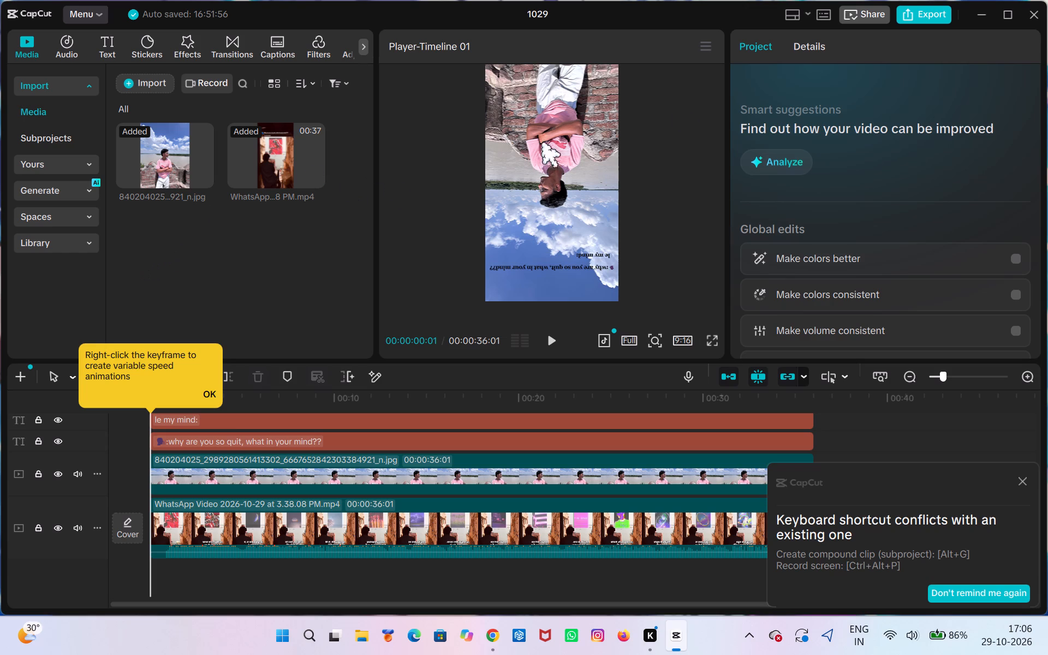
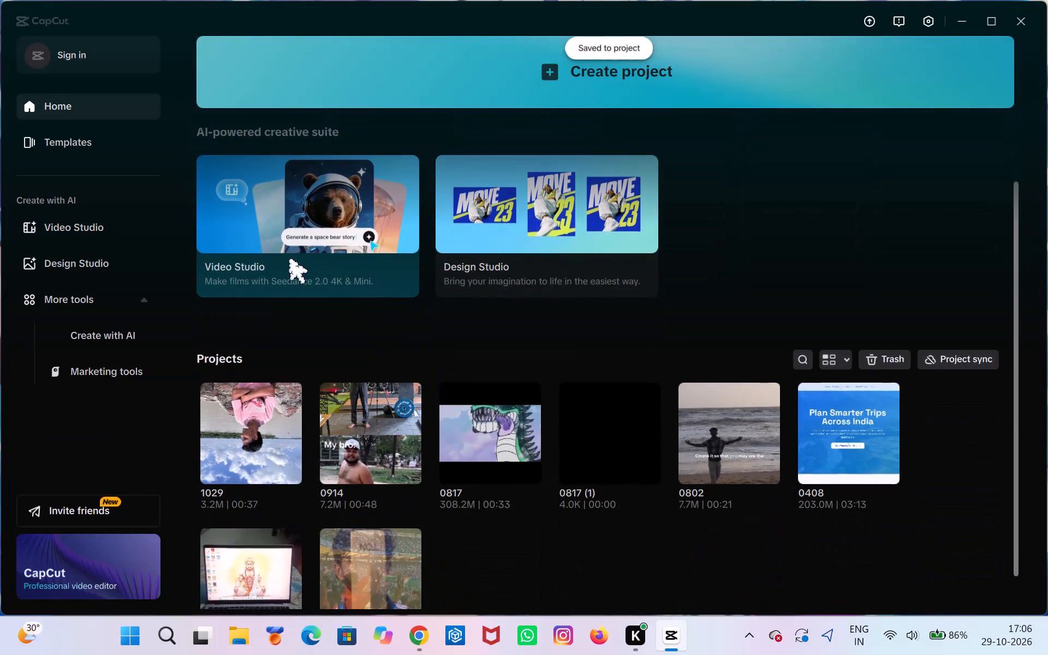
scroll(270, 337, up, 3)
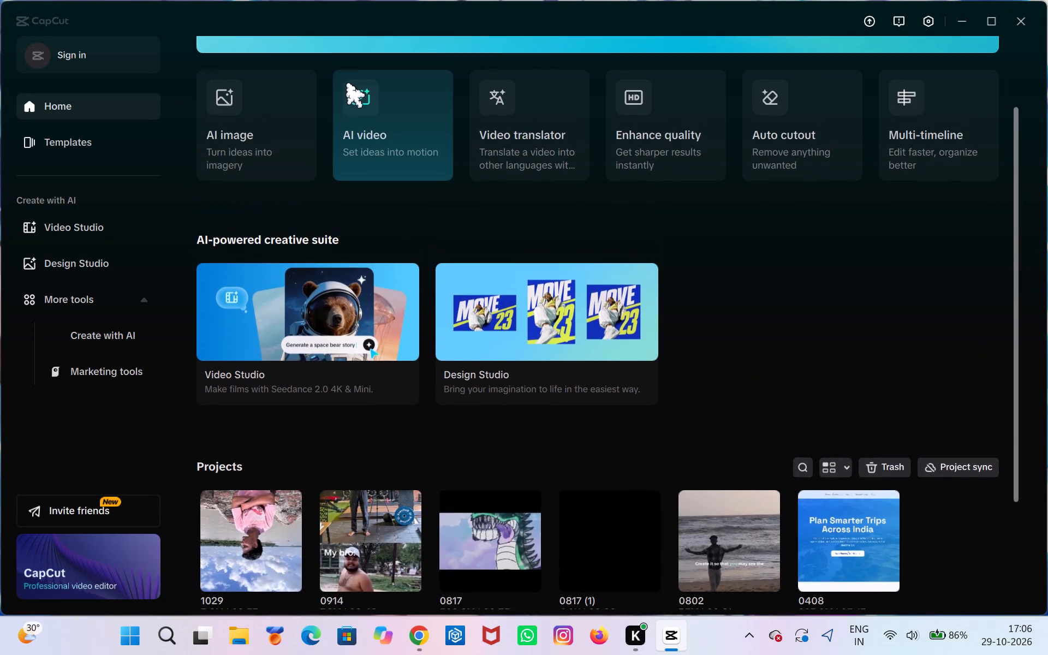
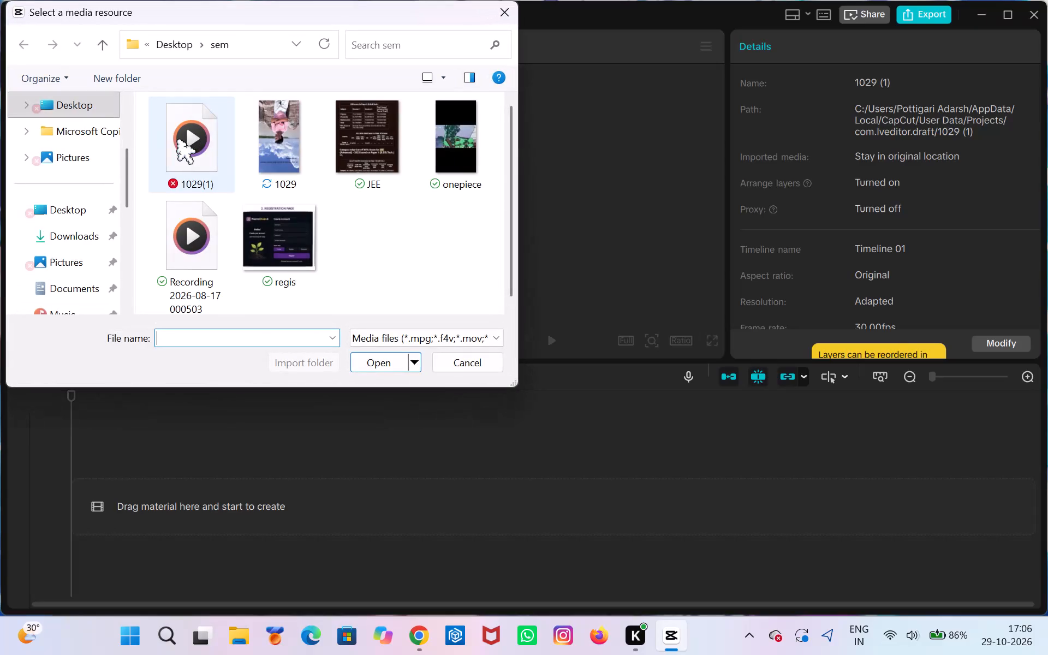
Import the 1029 video from the sem folder and place it on the empty timeline.
click(265, 142)
click(265, 142)
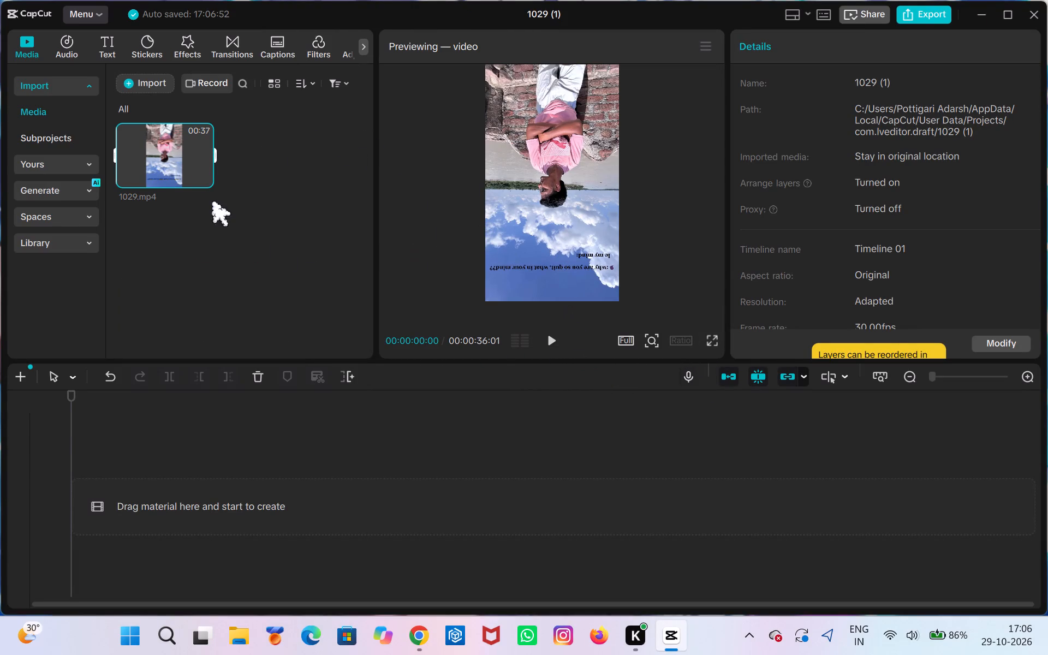
drag(132, 168, 217, 447)
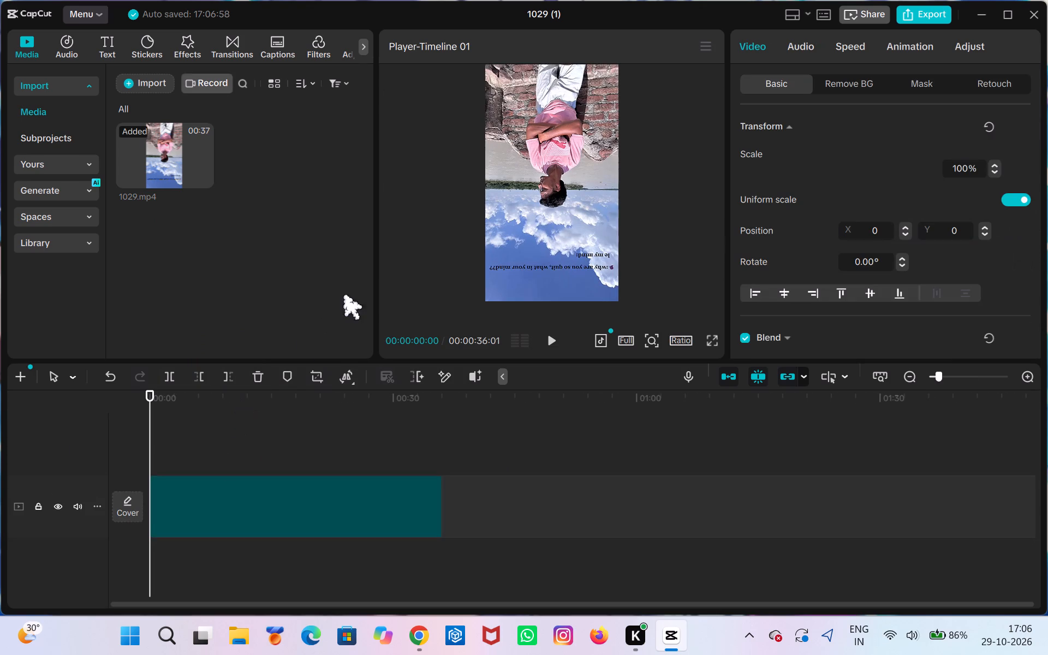
Rotate the 1029 clip on the timeline by 180° in the crop settings and play a short preview.
right_click(433, 532)
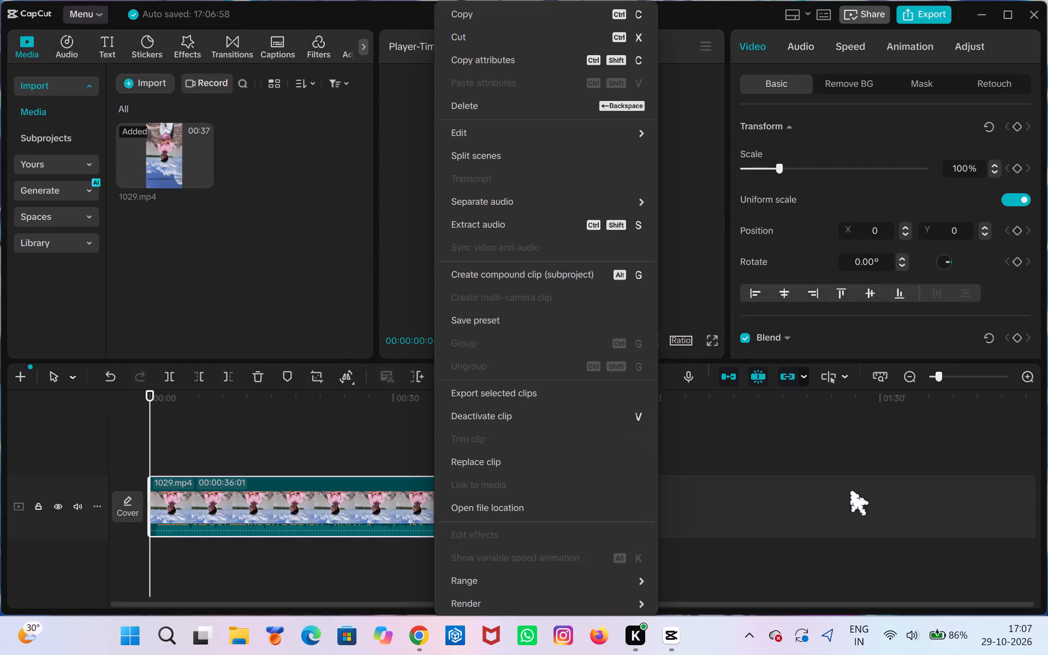
click(860, 449)
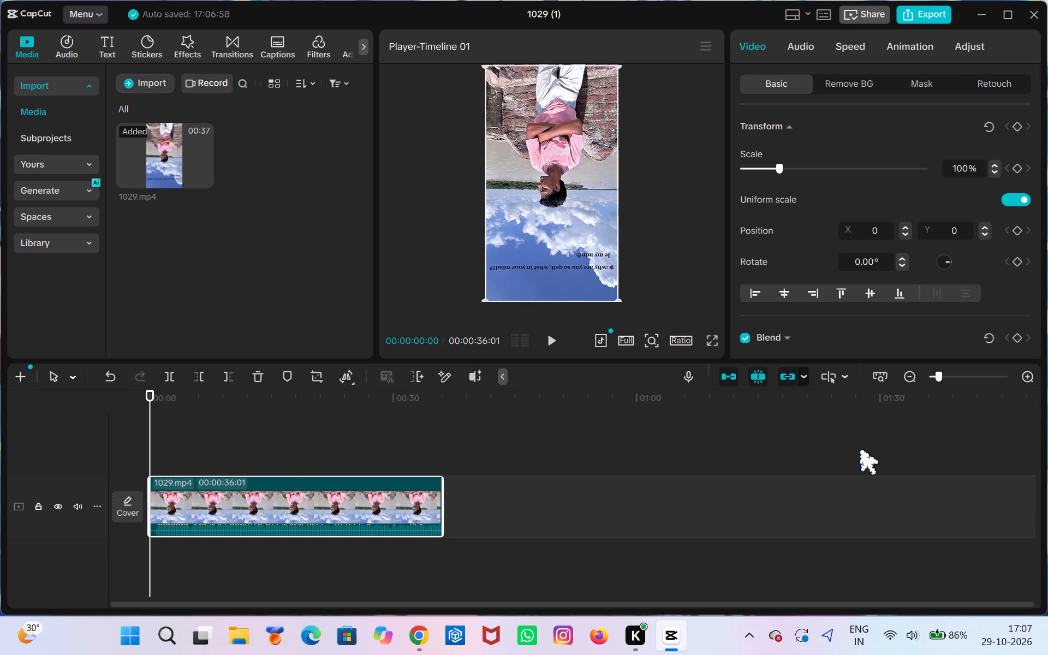
key(ctrl+r)
key(ctrl+r)
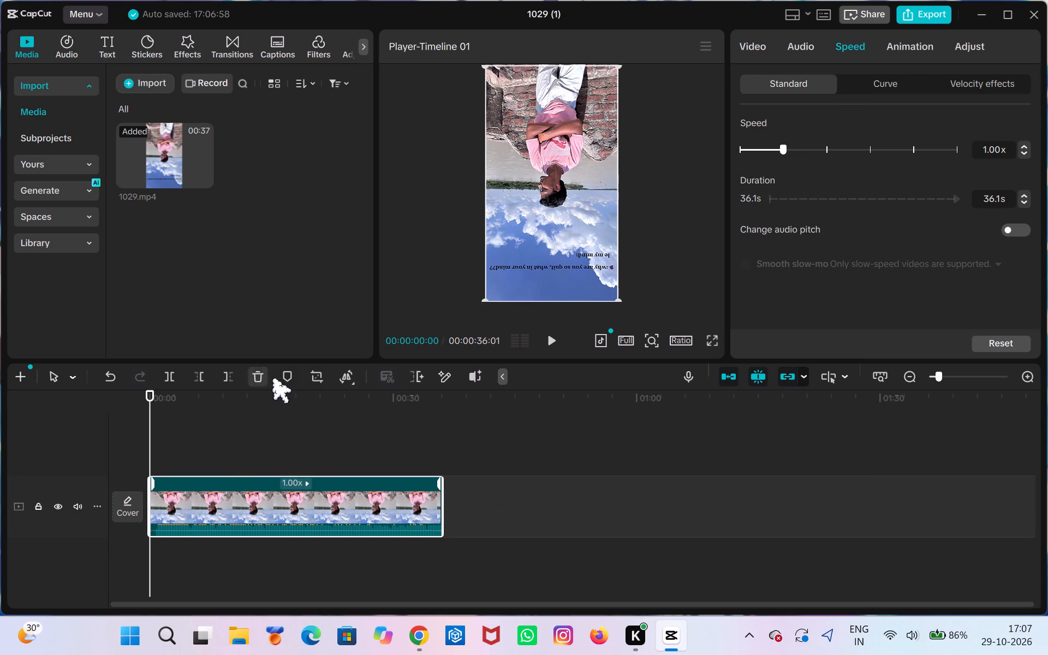
click(301, 378)
click(312, 376)
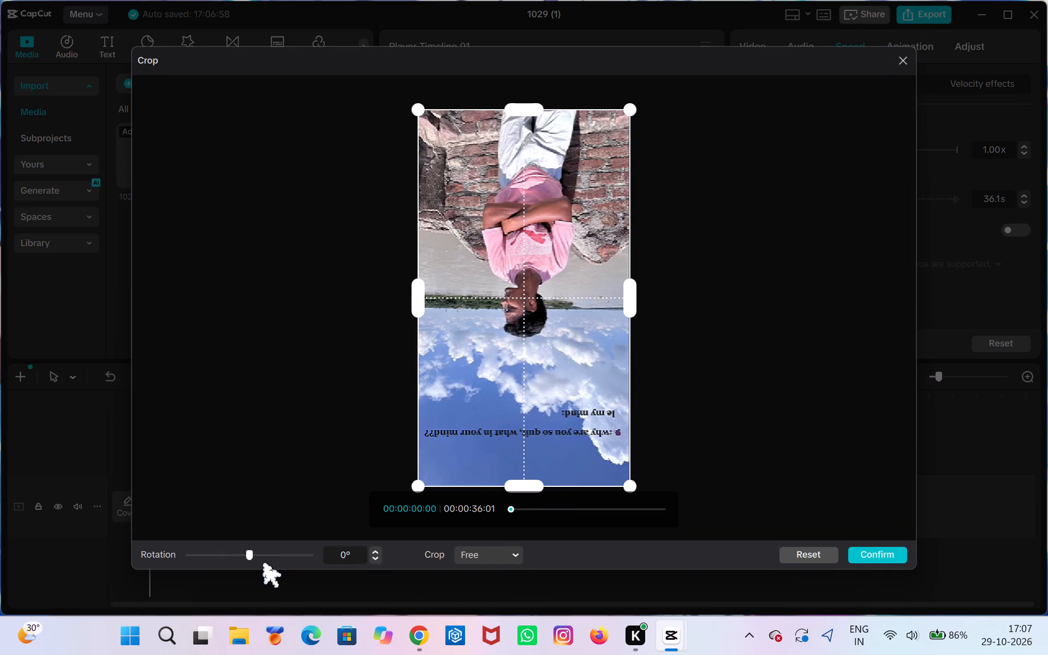
drag(249, 554, 312, 554)
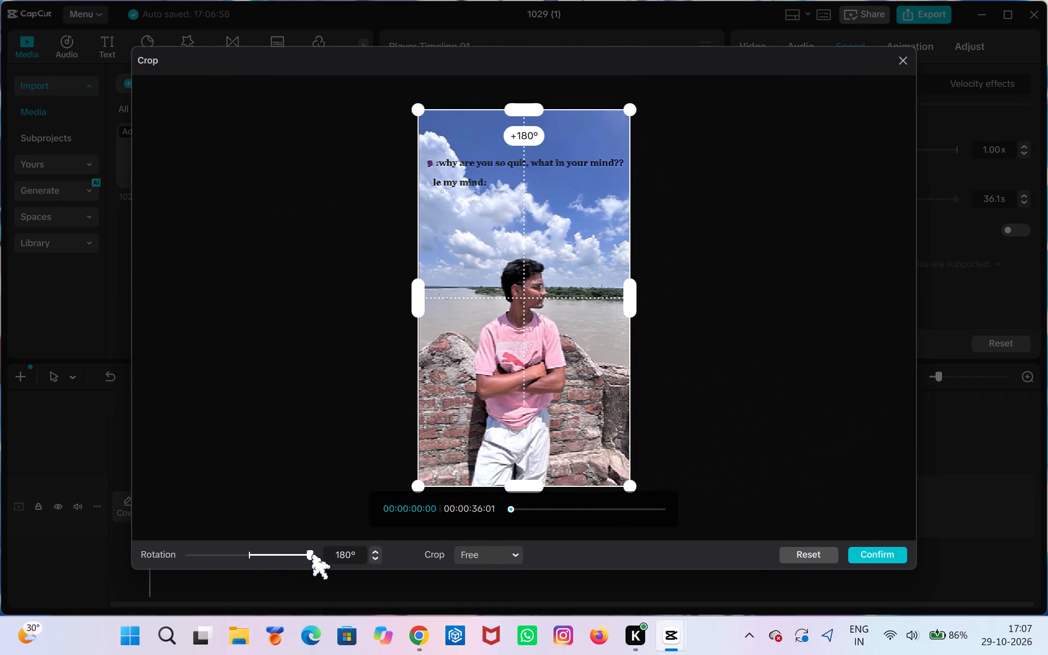
drag(312, 554, 335, 554)
click(895, 556)
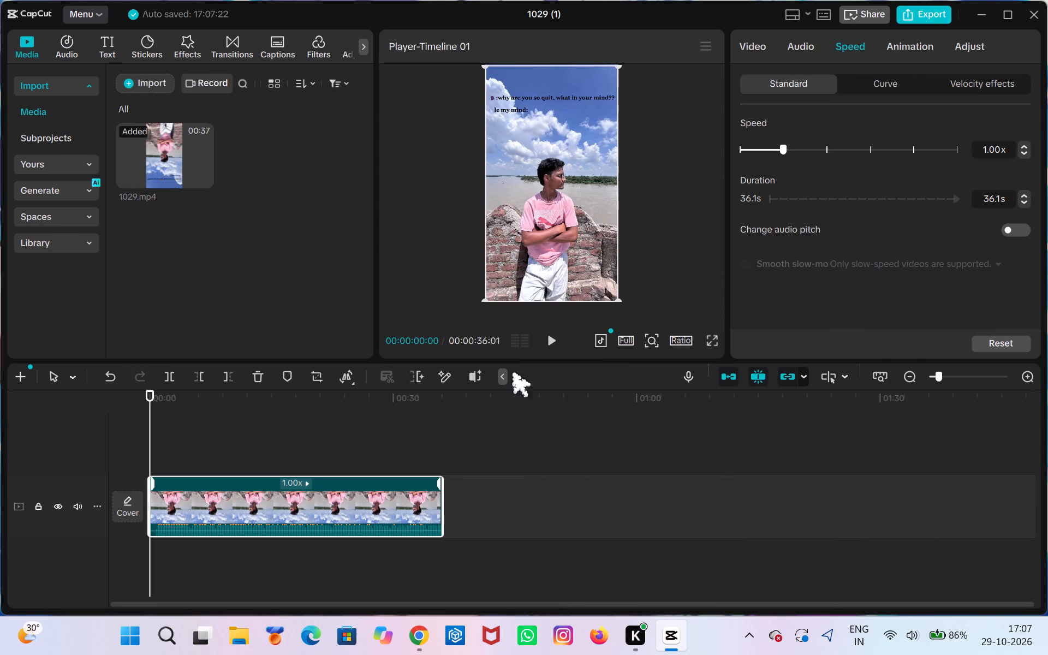
click(557, 345)
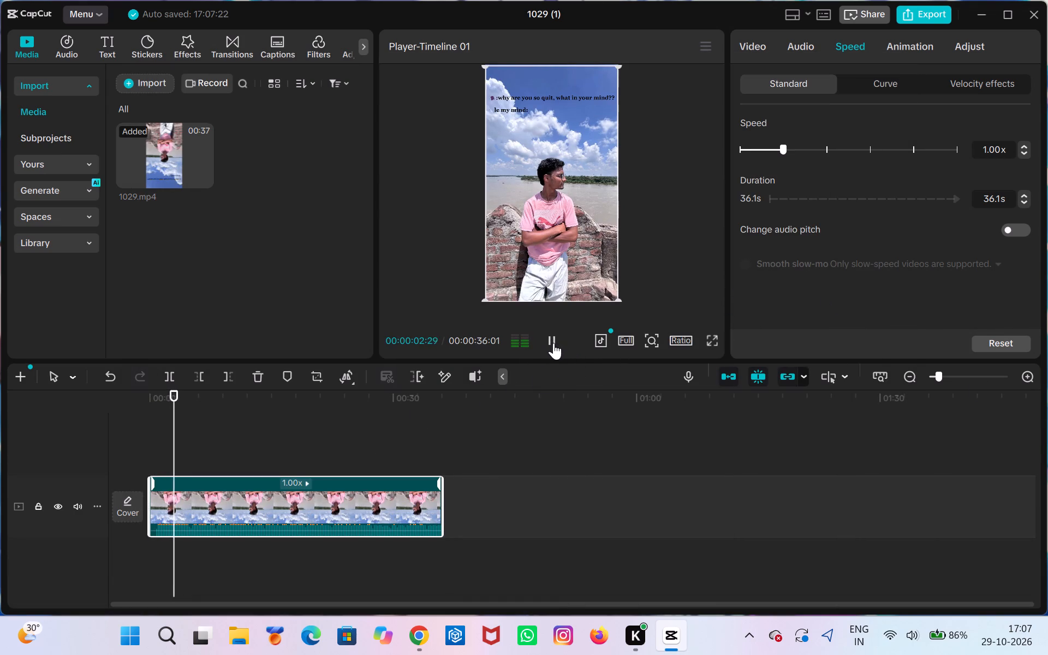
click(553, 343)
Import 1029_1_V2 from Downloads and replace the timeline clip with it, using the original video effect.
click(144, 90)
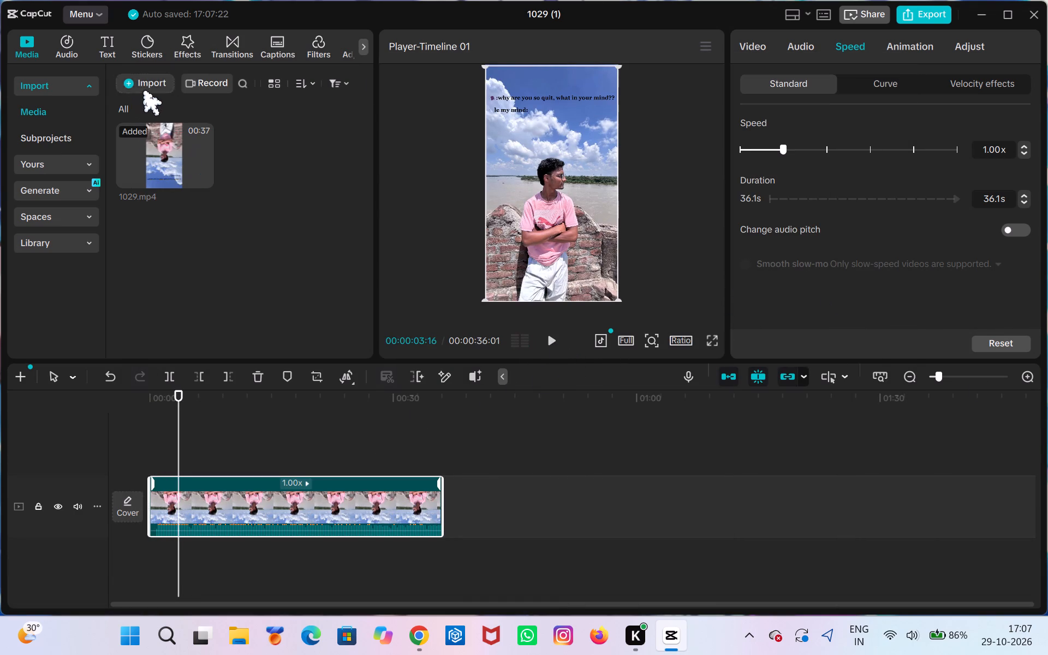
scroll(227, 164, up, 2)
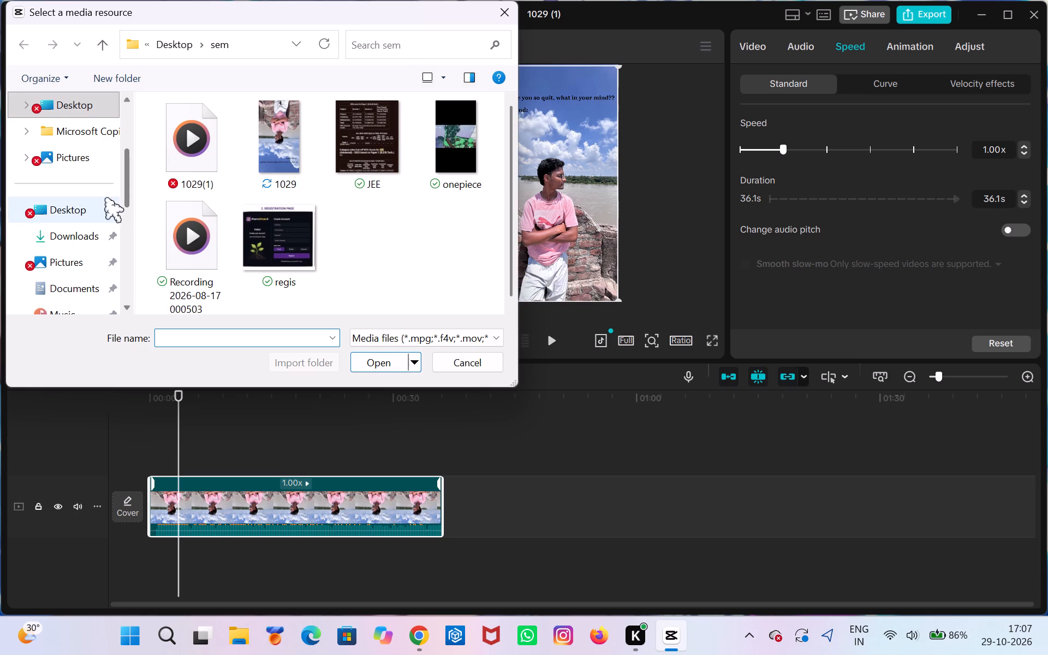
double_click(86, 245)
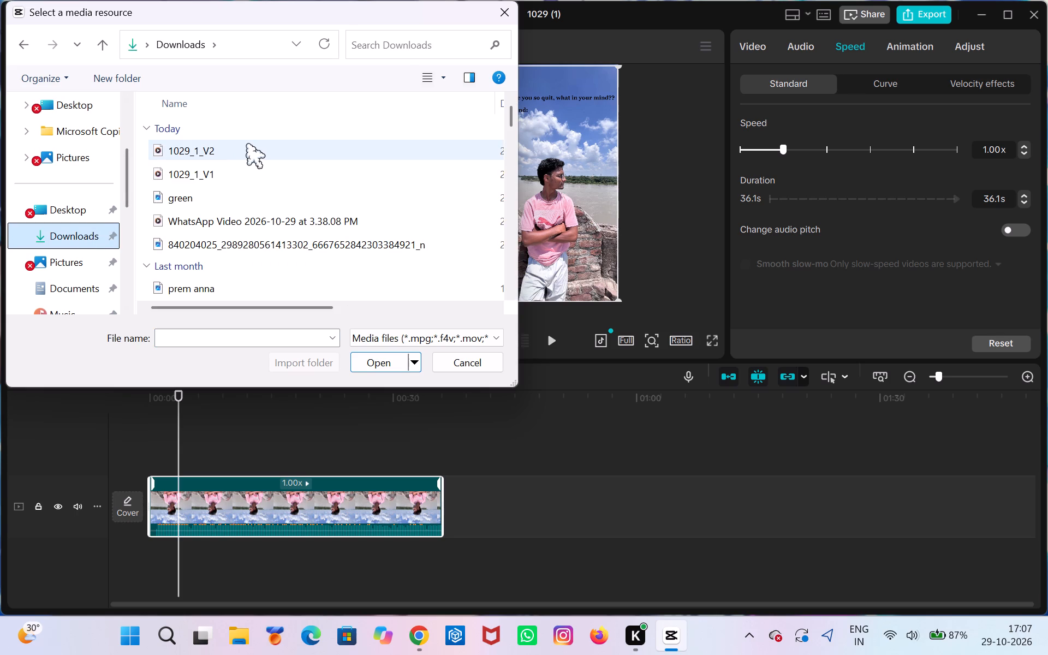
double_click(247, 143)
drag(266, 159, 236, 382)
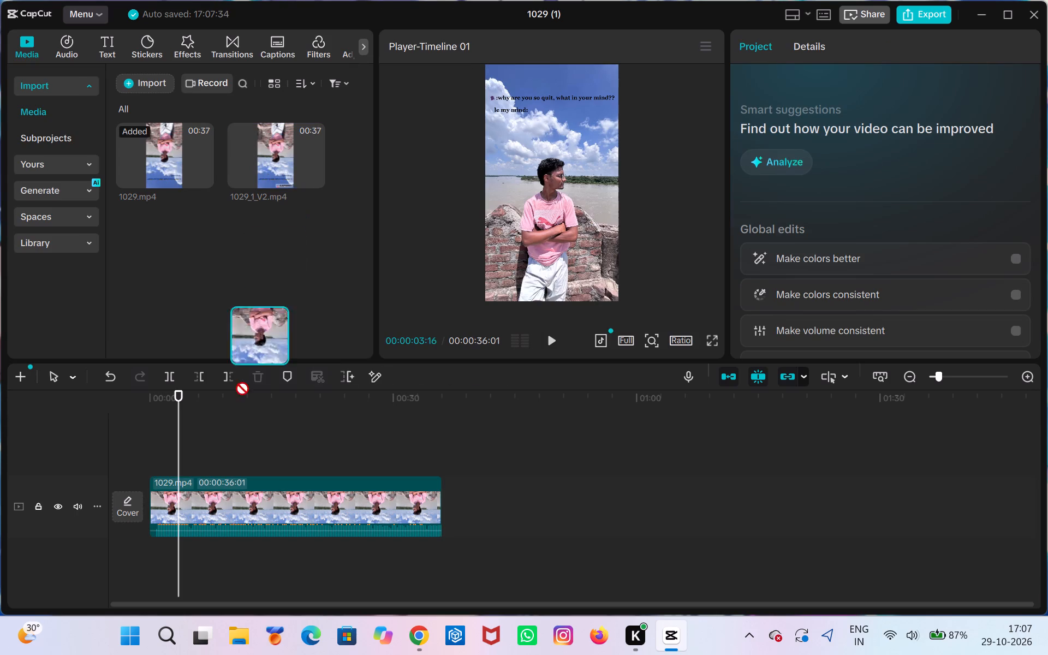
drag(236, 382, 273, 505)
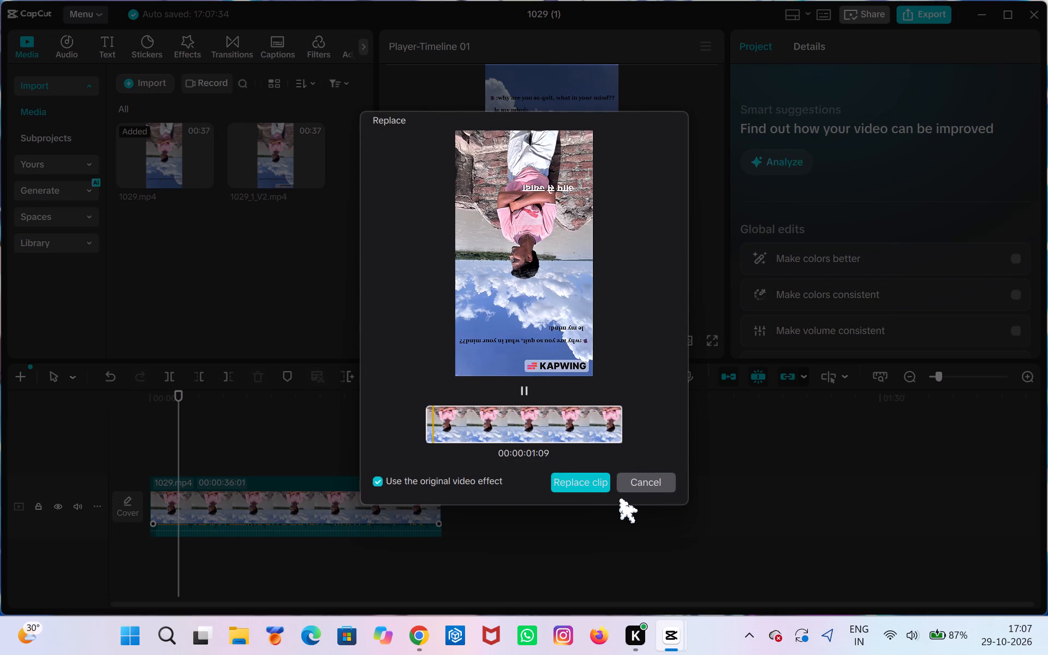
click(599, 487)
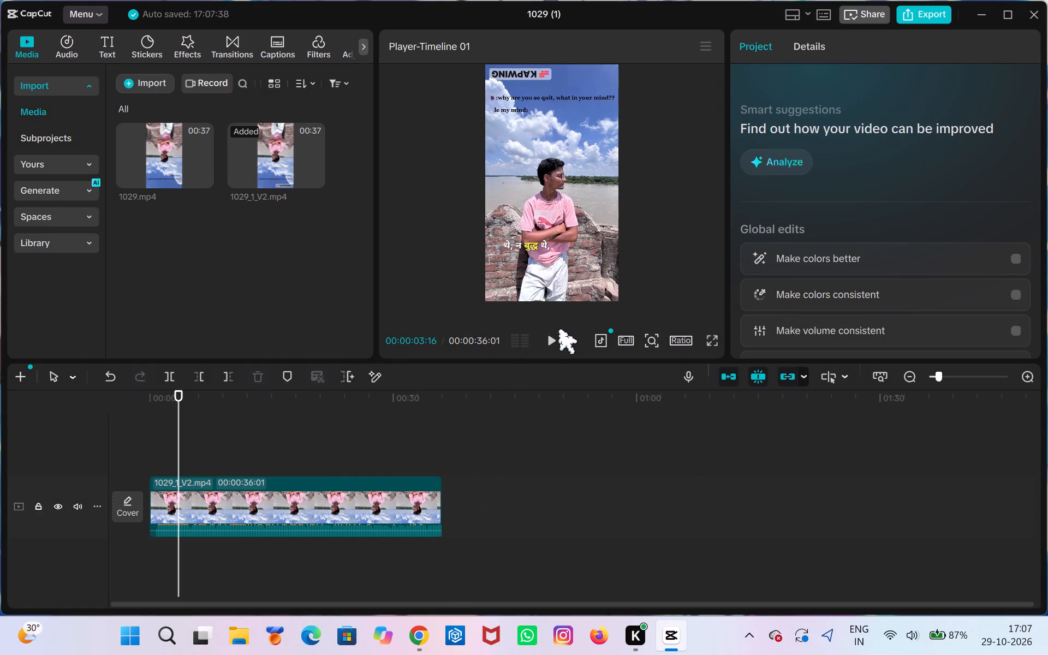
Play the replaced clip from the beginning to check the Hindi subtitles and picture orientation.
drag(177, 401, 122, 407)
click(553, 335)
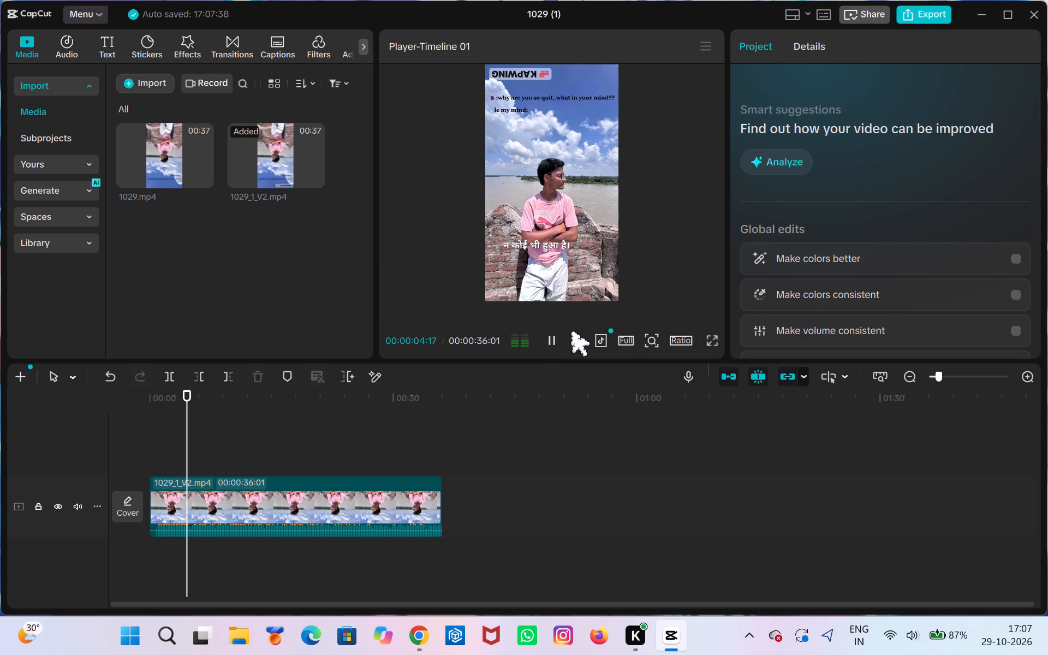
click(554, 267)
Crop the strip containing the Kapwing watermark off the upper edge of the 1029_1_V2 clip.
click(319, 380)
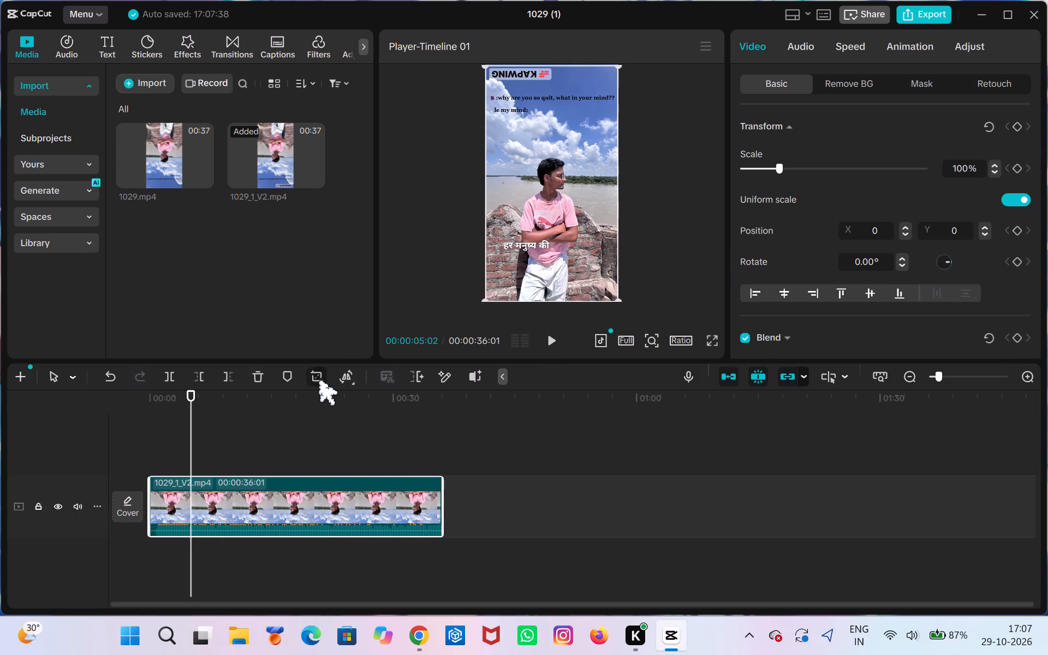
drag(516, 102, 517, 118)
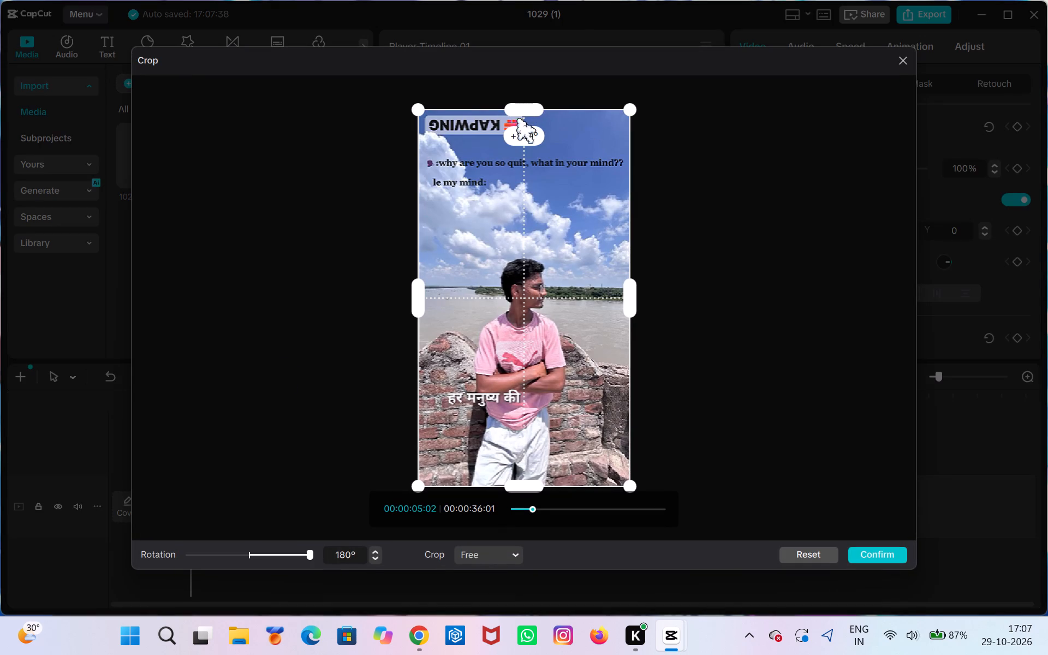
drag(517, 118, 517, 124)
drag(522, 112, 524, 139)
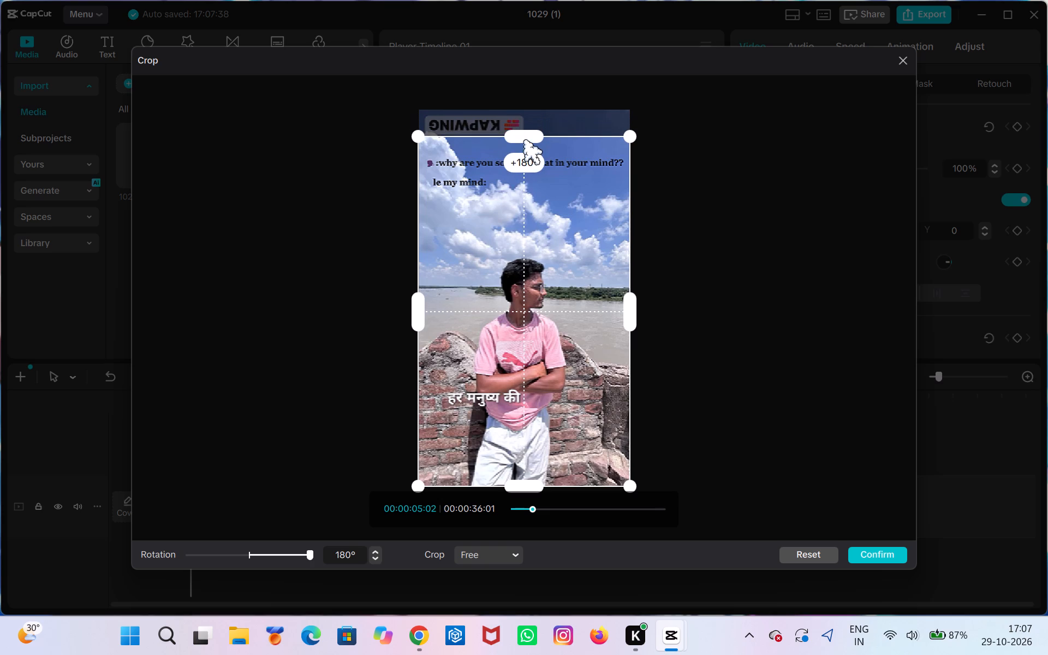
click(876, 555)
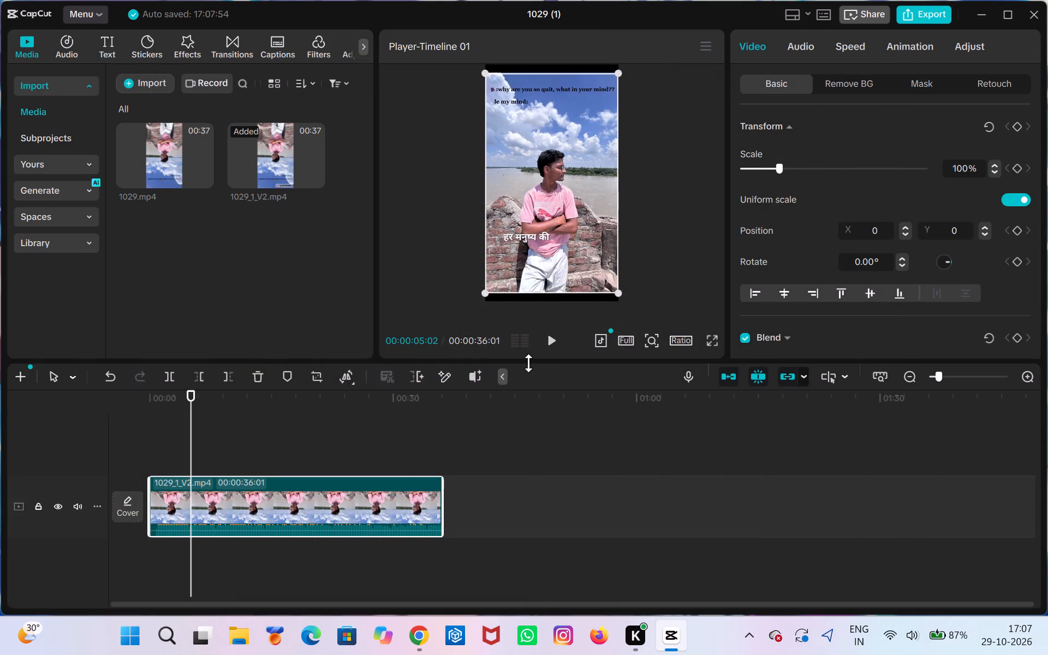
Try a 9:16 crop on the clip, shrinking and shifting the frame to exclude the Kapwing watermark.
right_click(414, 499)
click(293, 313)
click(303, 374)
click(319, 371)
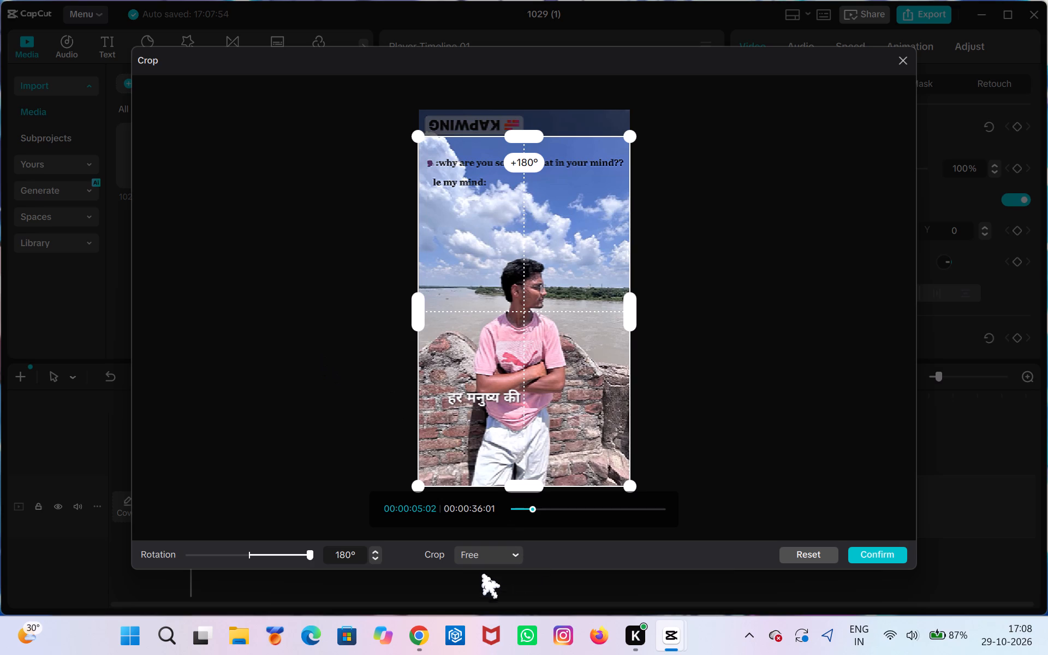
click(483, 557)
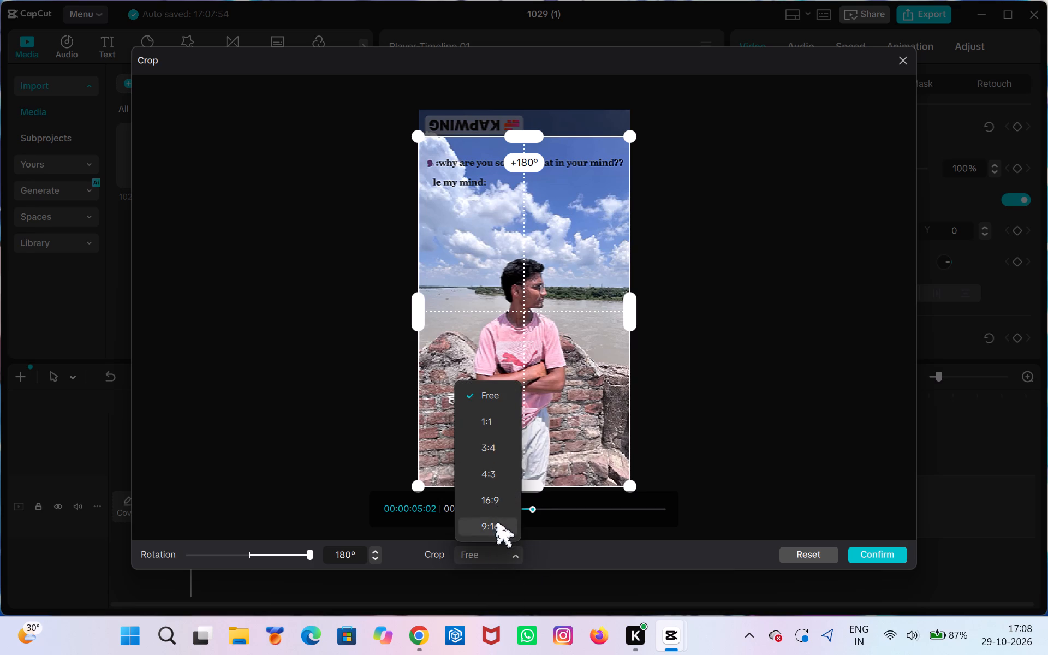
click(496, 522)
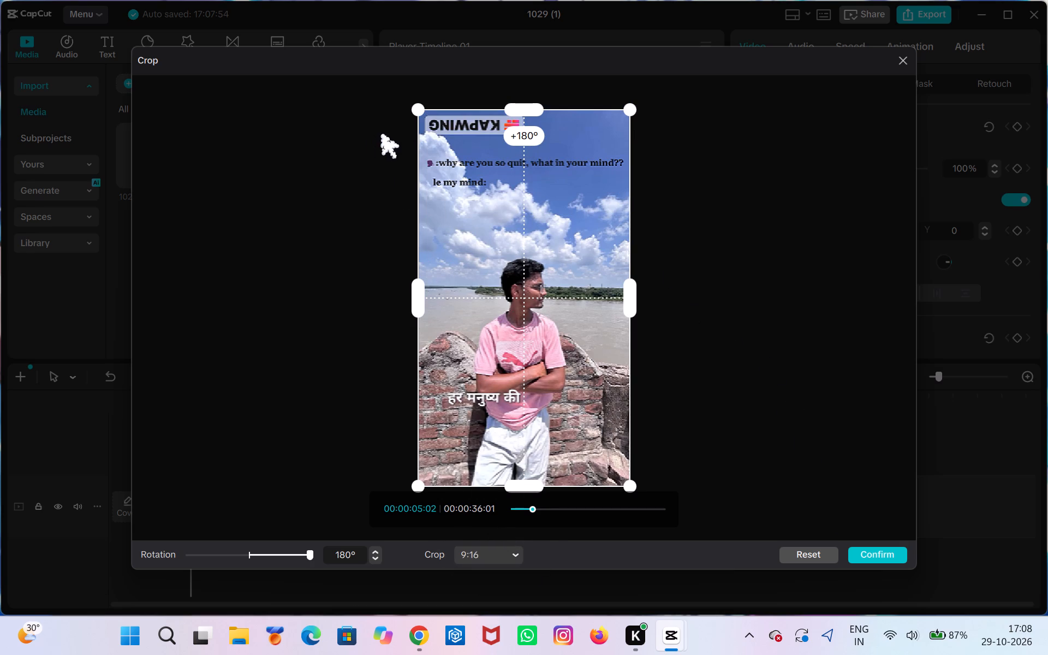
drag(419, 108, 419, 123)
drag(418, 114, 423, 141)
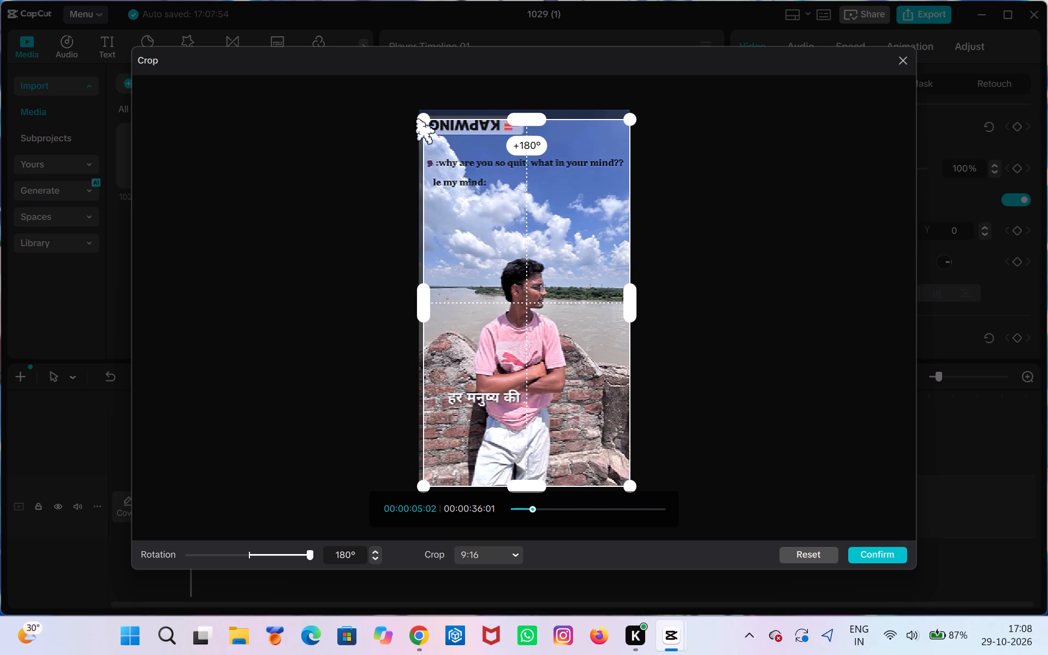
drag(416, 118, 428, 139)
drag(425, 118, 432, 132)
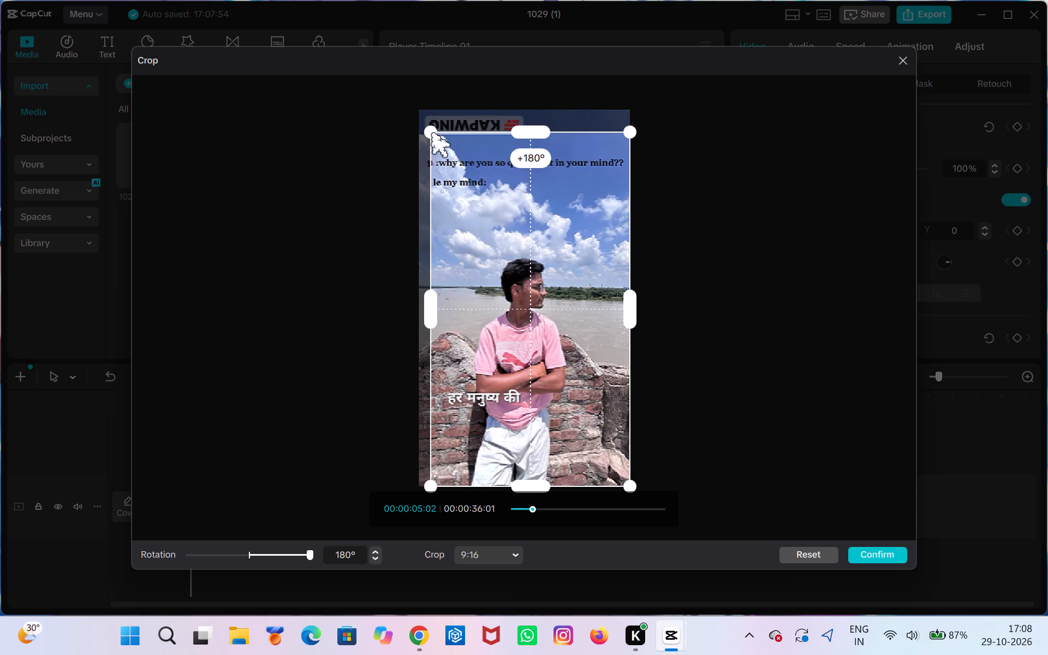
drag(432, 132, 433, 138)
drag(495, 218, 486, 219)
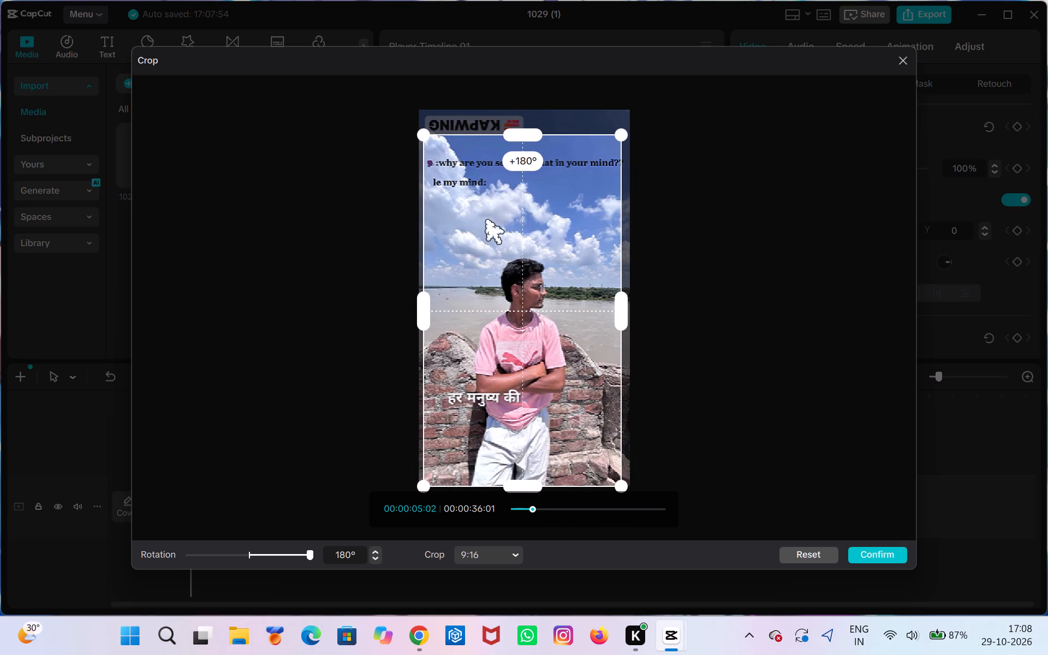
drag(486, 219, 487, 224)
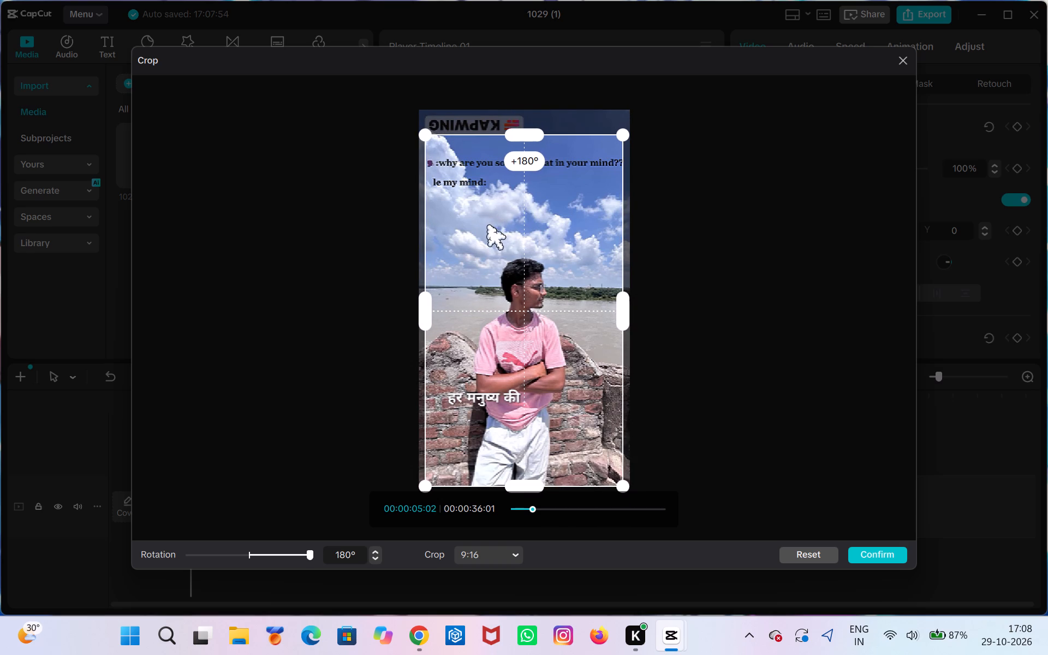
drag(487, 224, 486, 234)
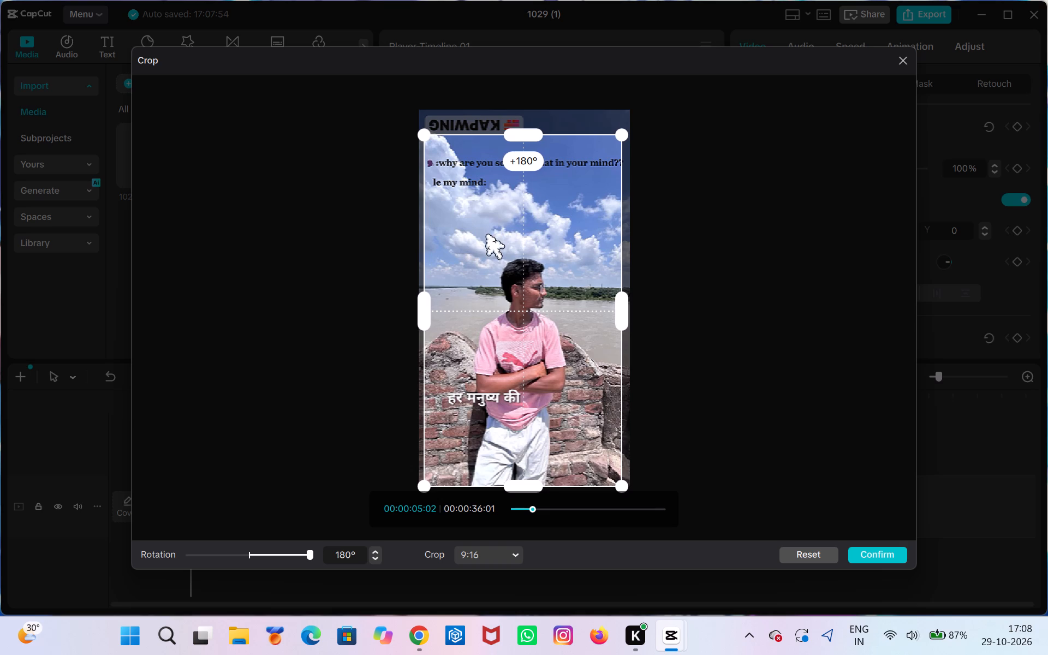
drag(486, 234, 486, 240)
Reset the crop, rotate the clip 180° and crop the Kapwing watermark strip off its upper edge with the Free ratio.
click(791, 551)
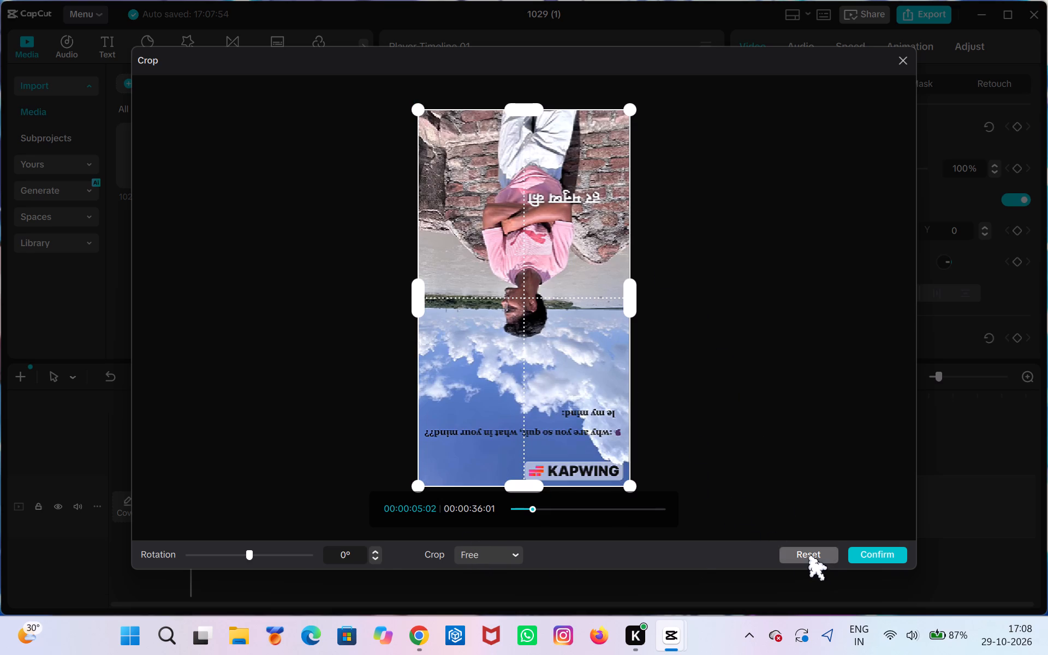
drag(245, 550, 361, 561)
drag(532, 115, 544, 142)
click(537, 477)
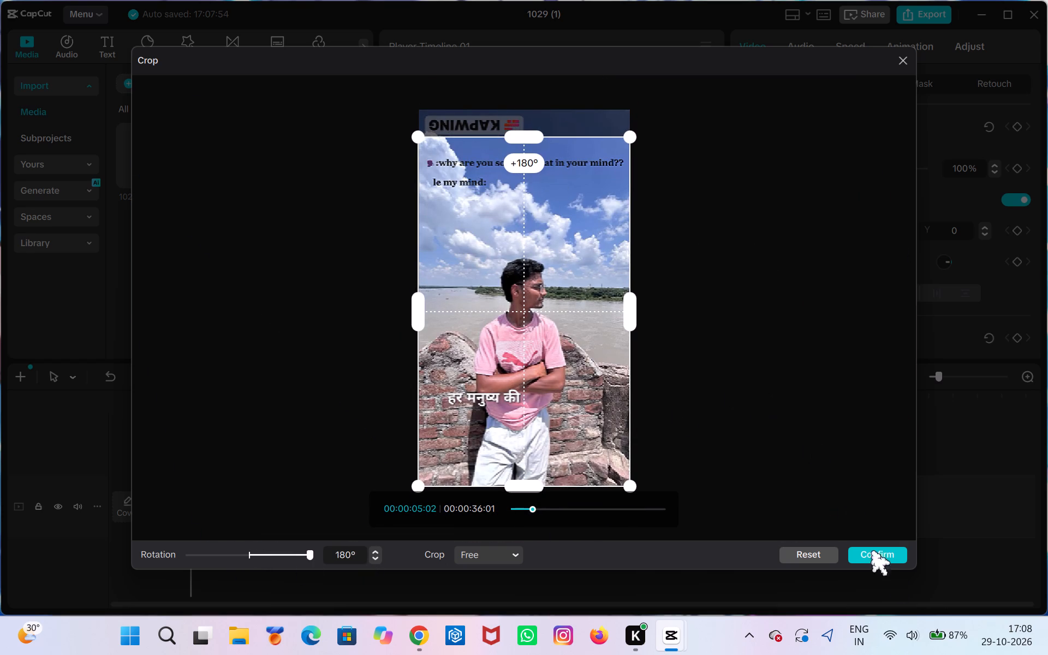
click(901, 561)
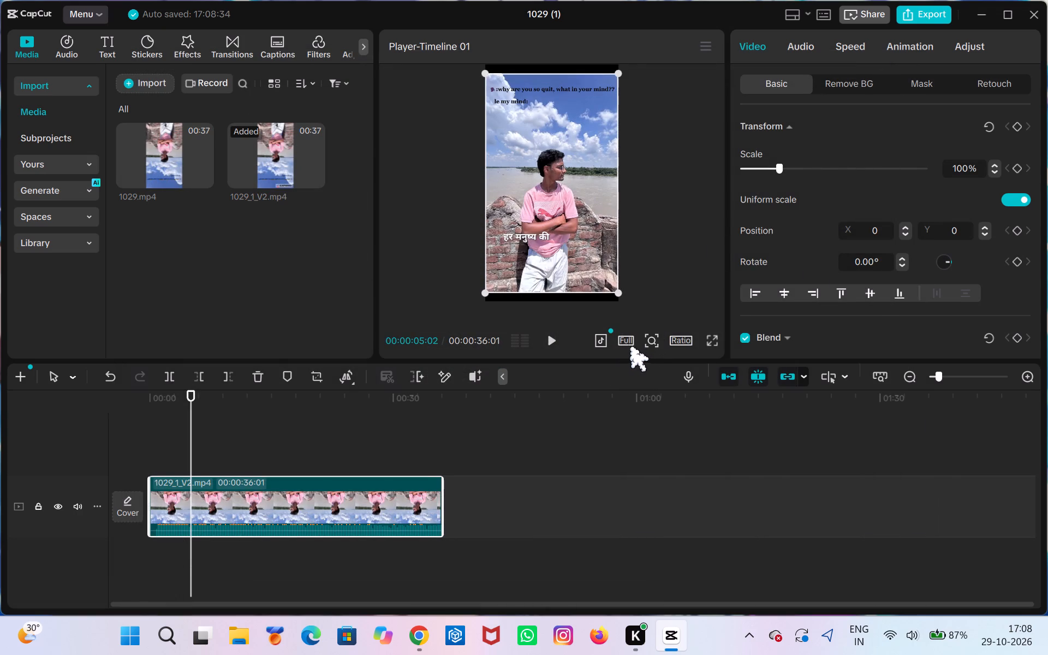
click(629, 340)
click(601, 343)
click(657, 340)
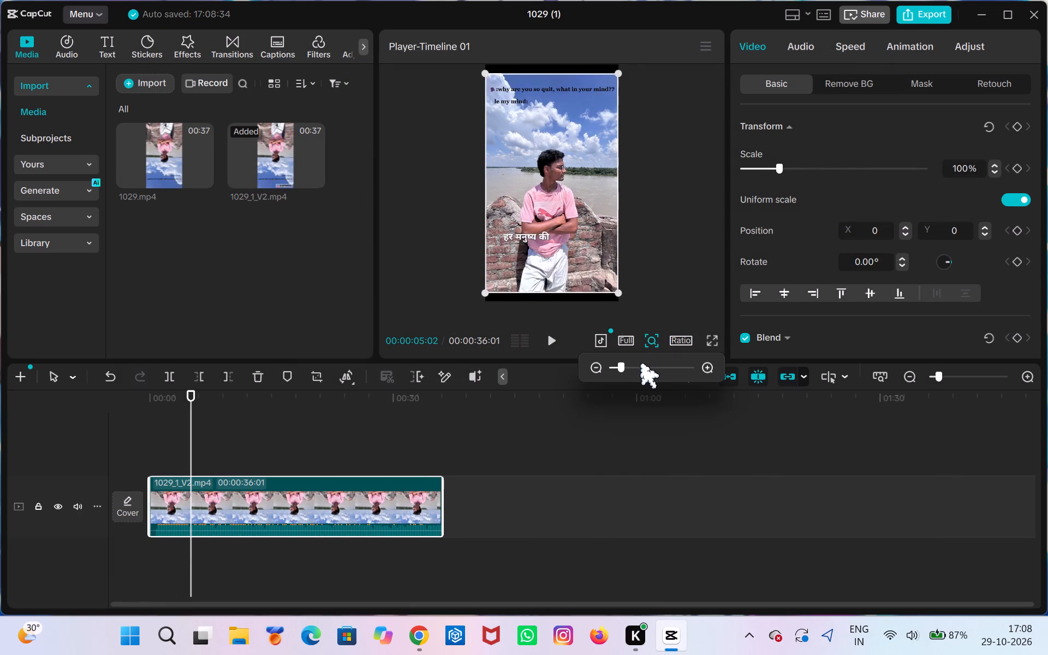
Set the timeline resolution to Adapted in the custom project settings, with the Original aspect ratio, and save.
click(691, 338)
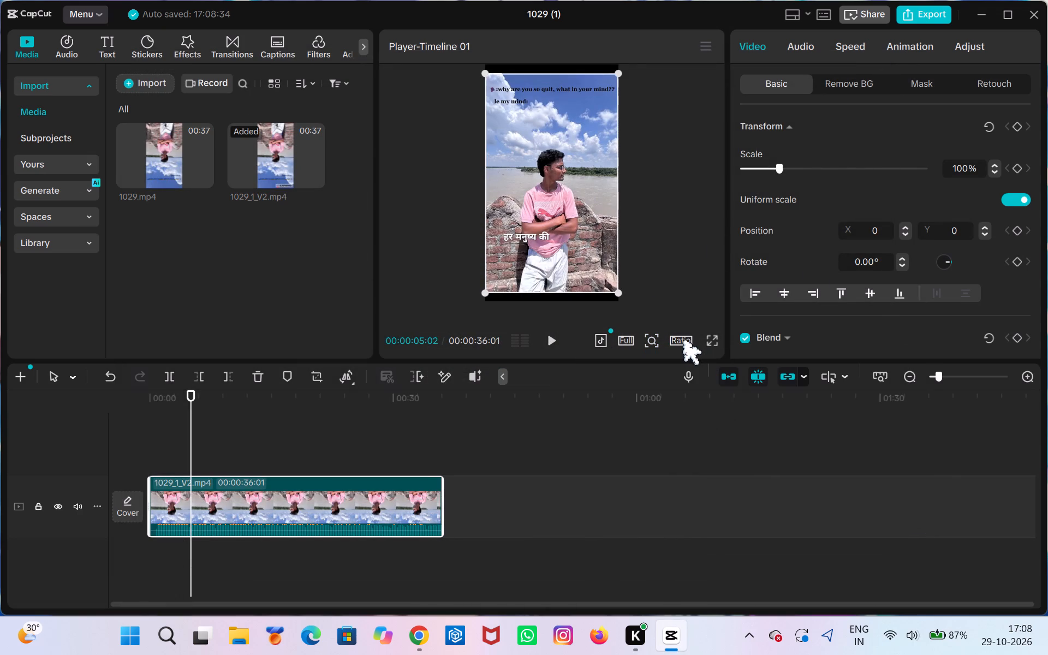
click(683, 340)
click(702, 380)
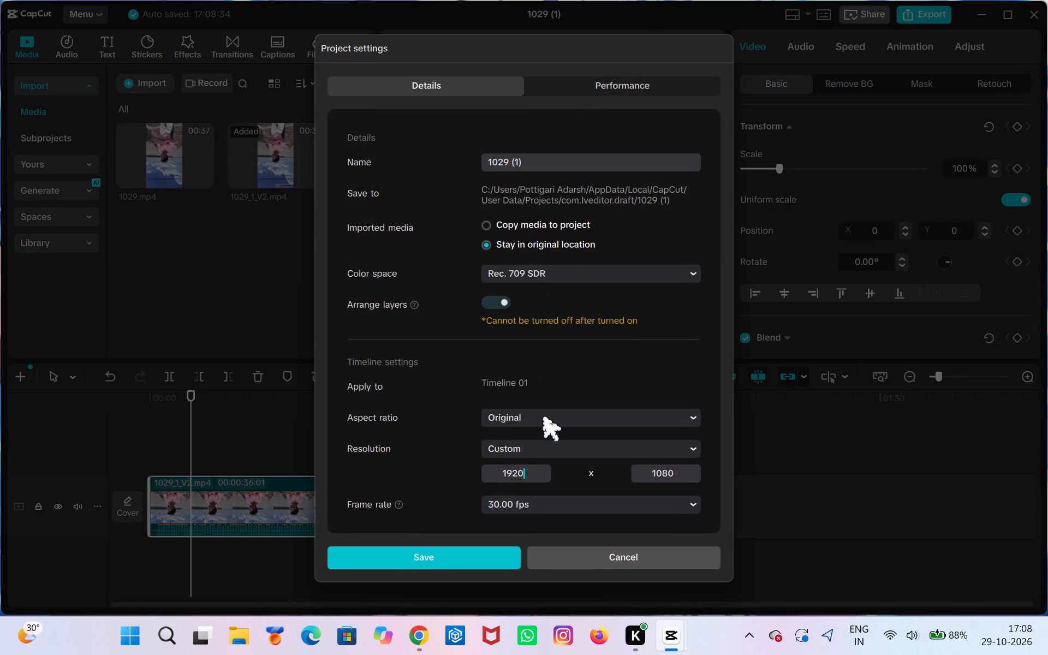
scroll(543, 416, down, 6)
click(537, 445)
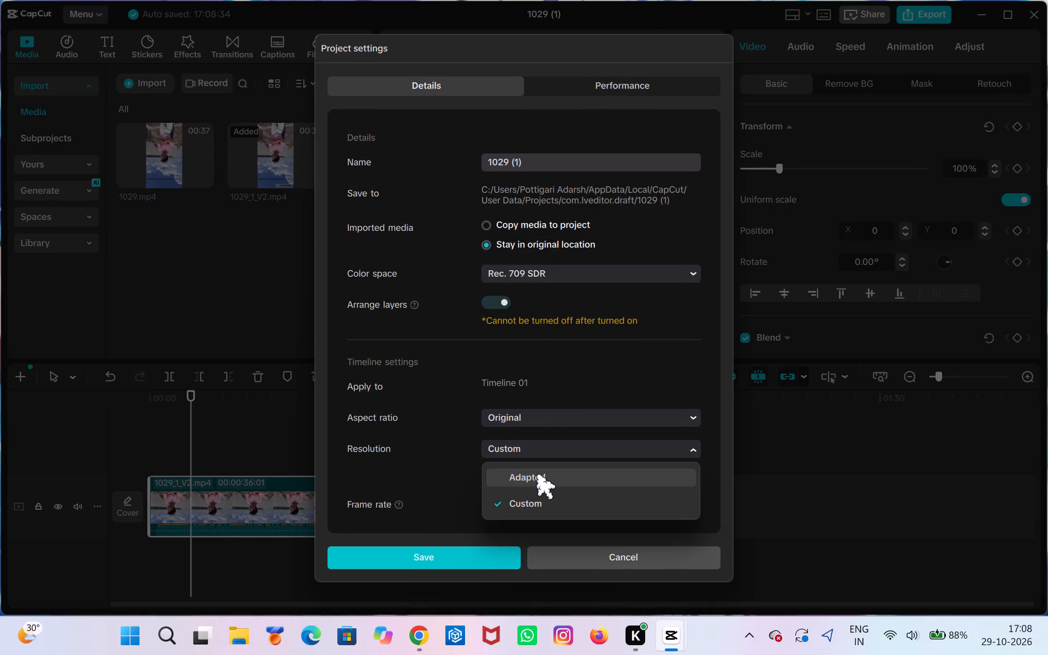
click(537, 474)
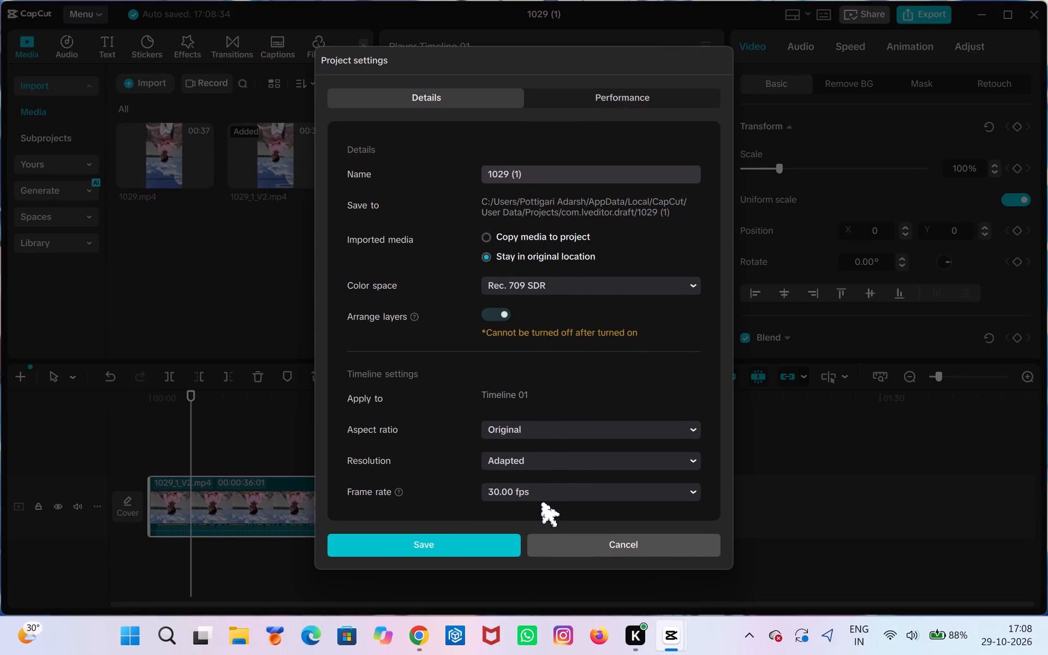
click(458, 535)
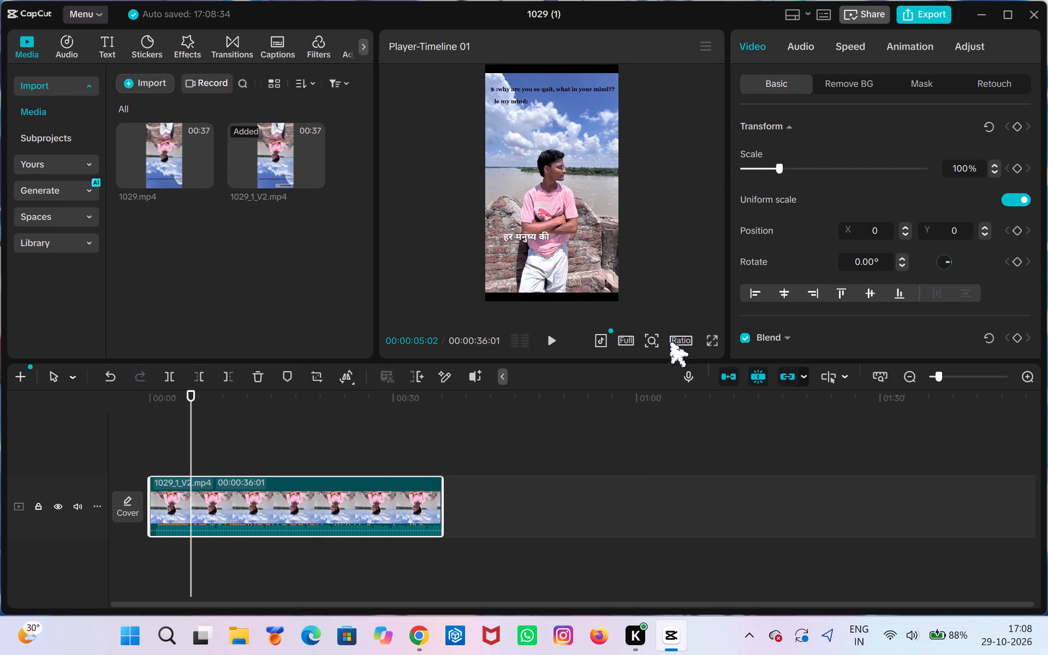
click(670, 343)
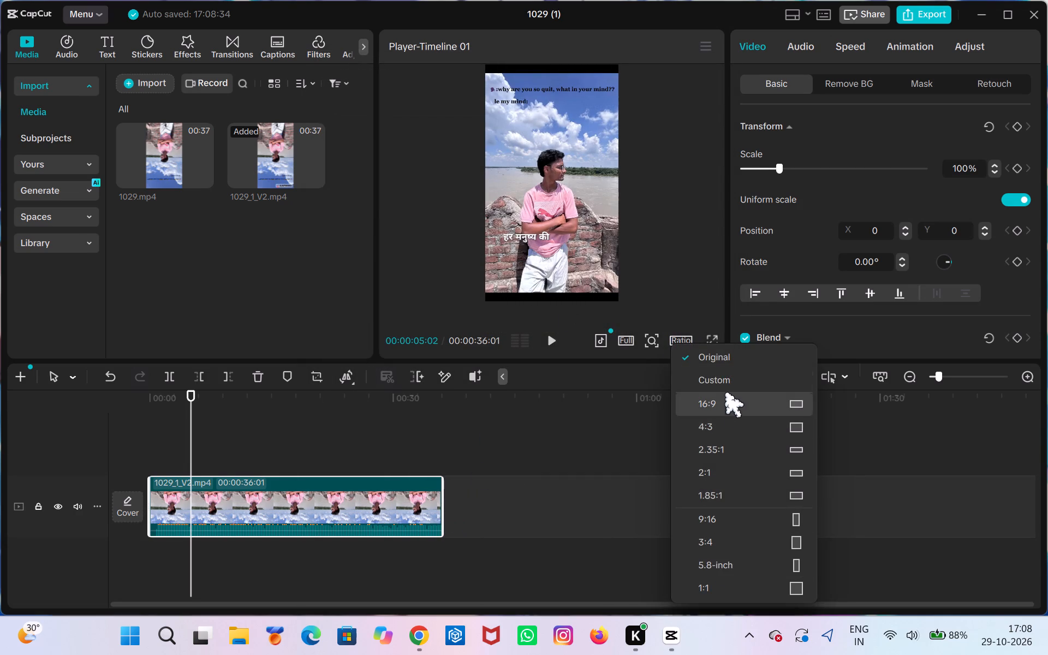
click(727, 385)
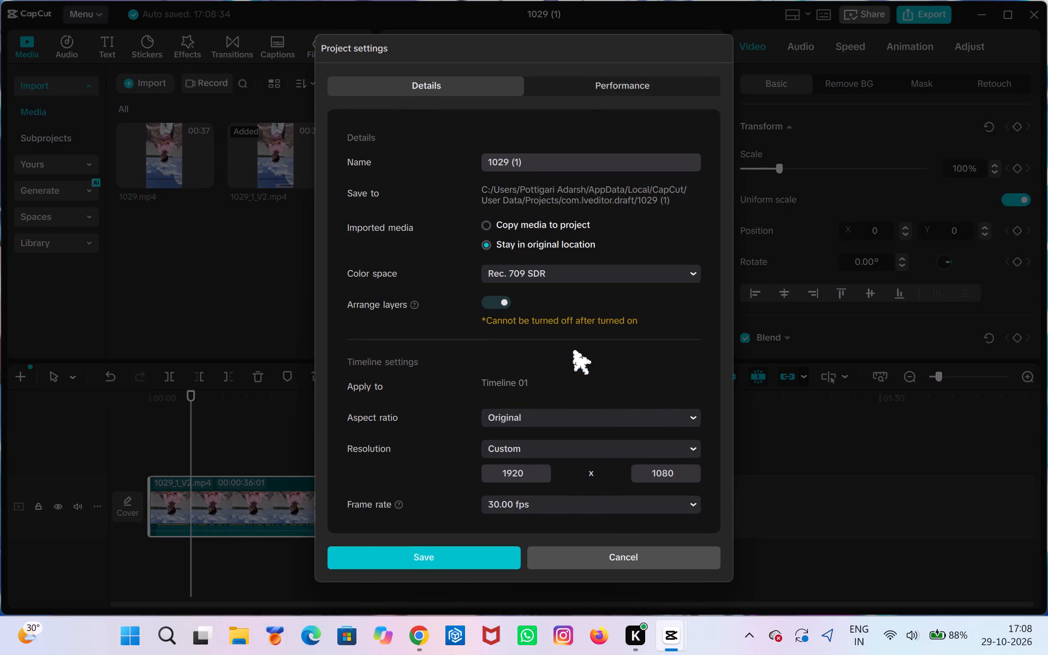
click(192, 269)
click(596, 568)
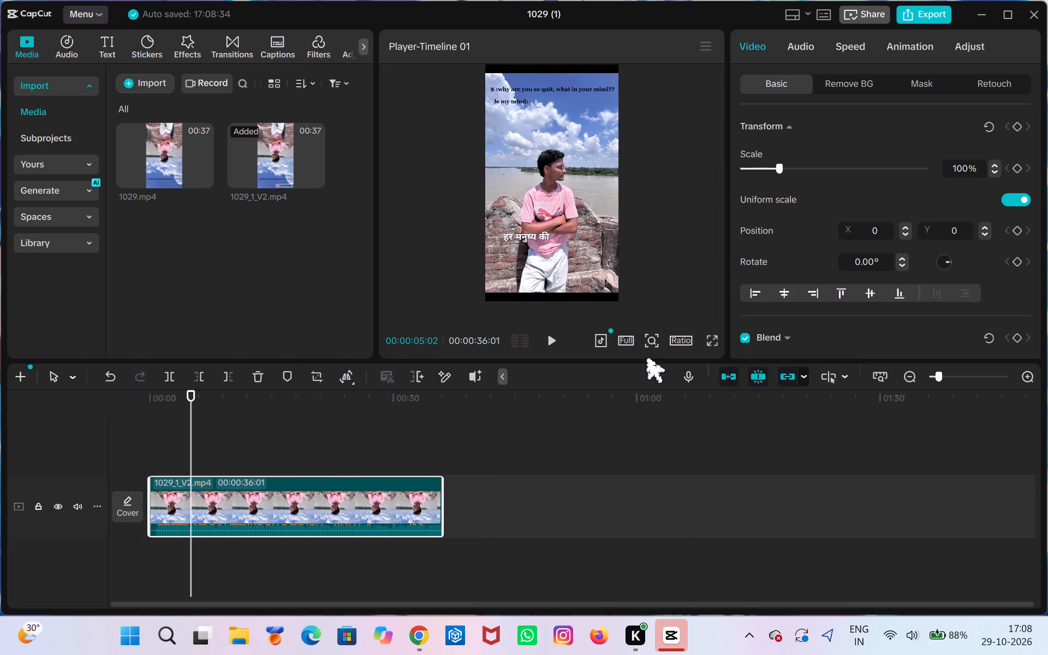
Set the project's aspect ratio to 9:16.
click(692, 338)
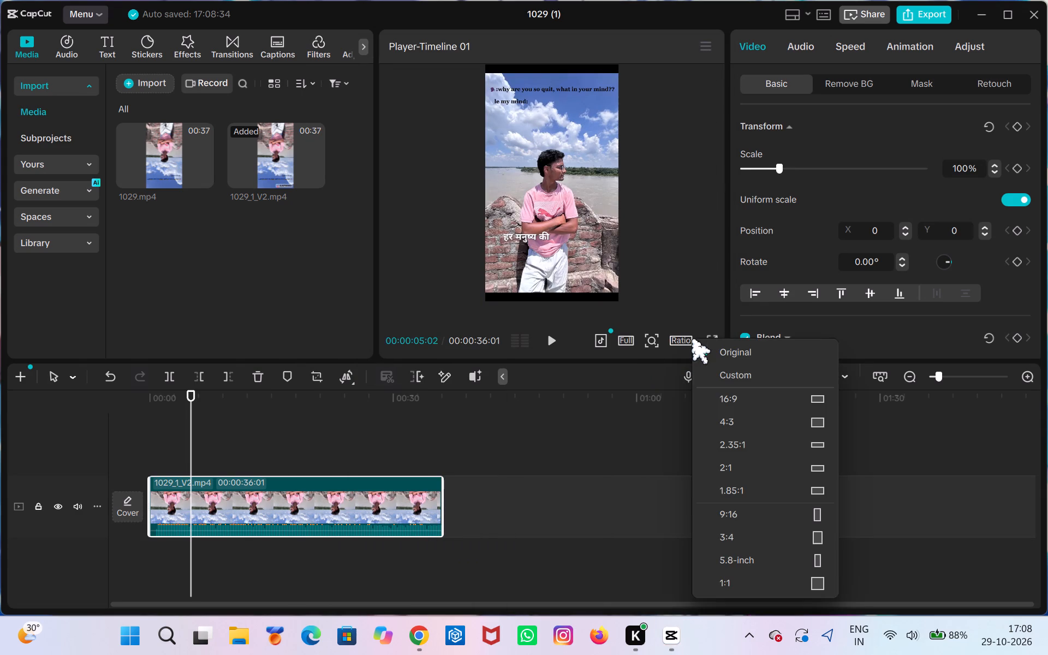
click(758, 522)
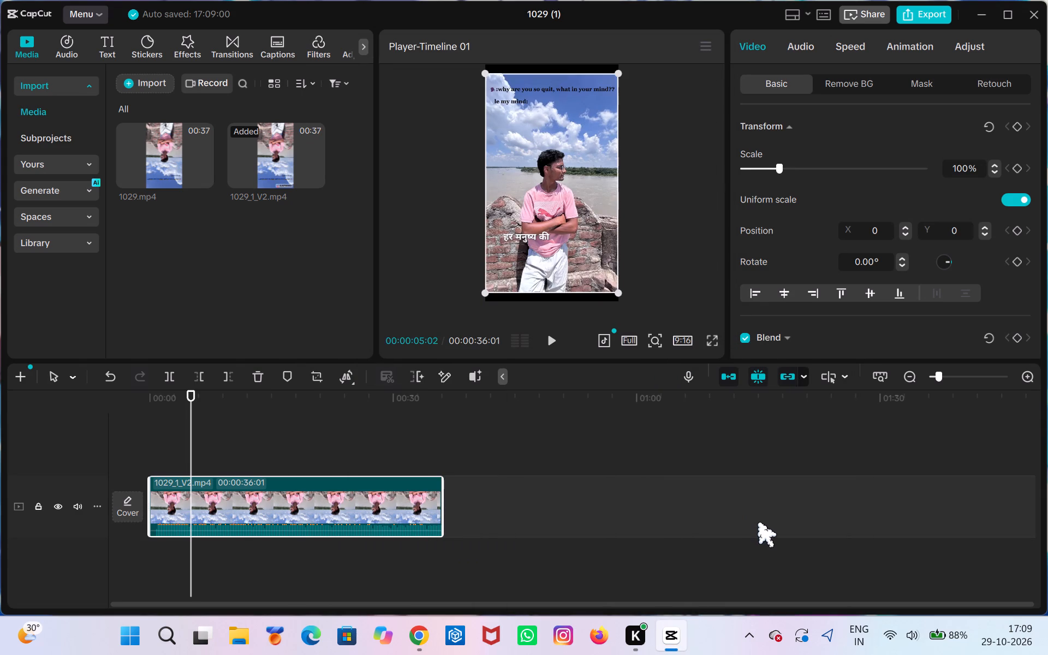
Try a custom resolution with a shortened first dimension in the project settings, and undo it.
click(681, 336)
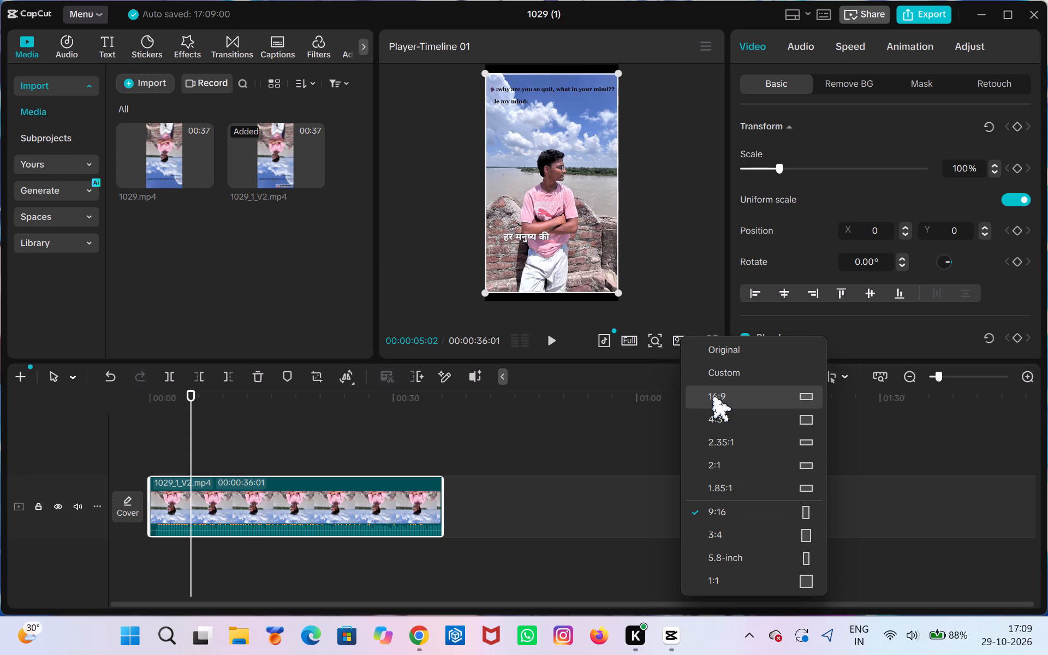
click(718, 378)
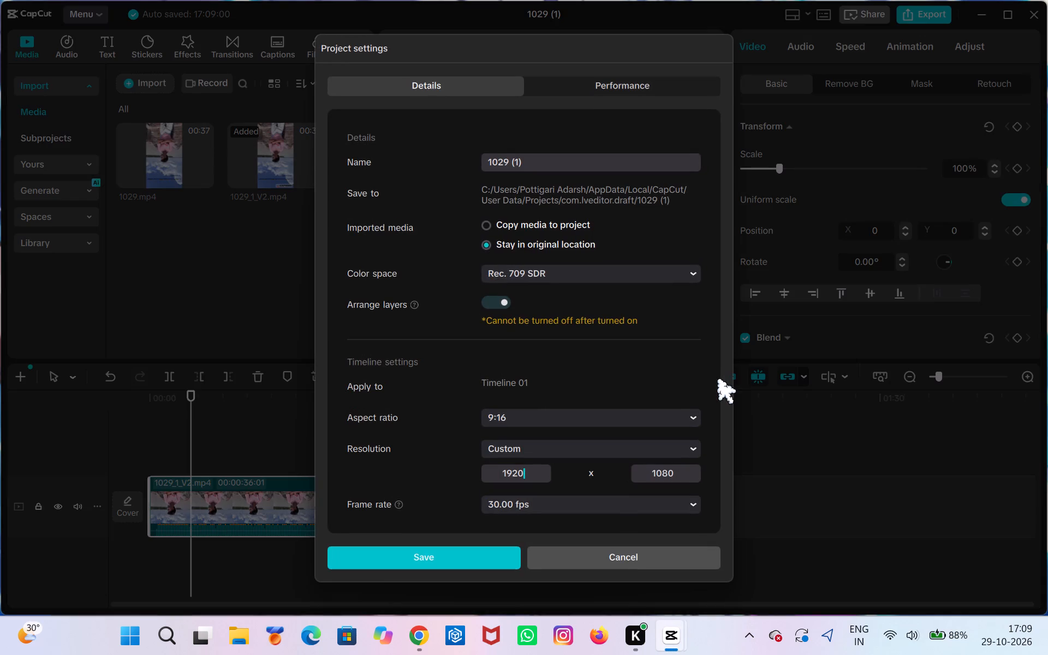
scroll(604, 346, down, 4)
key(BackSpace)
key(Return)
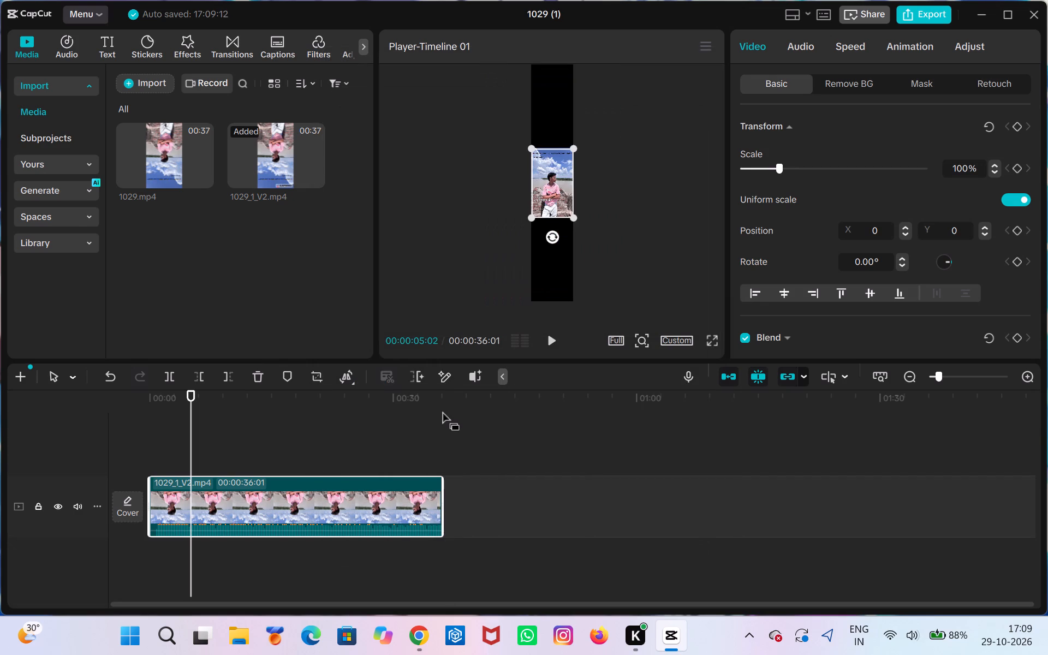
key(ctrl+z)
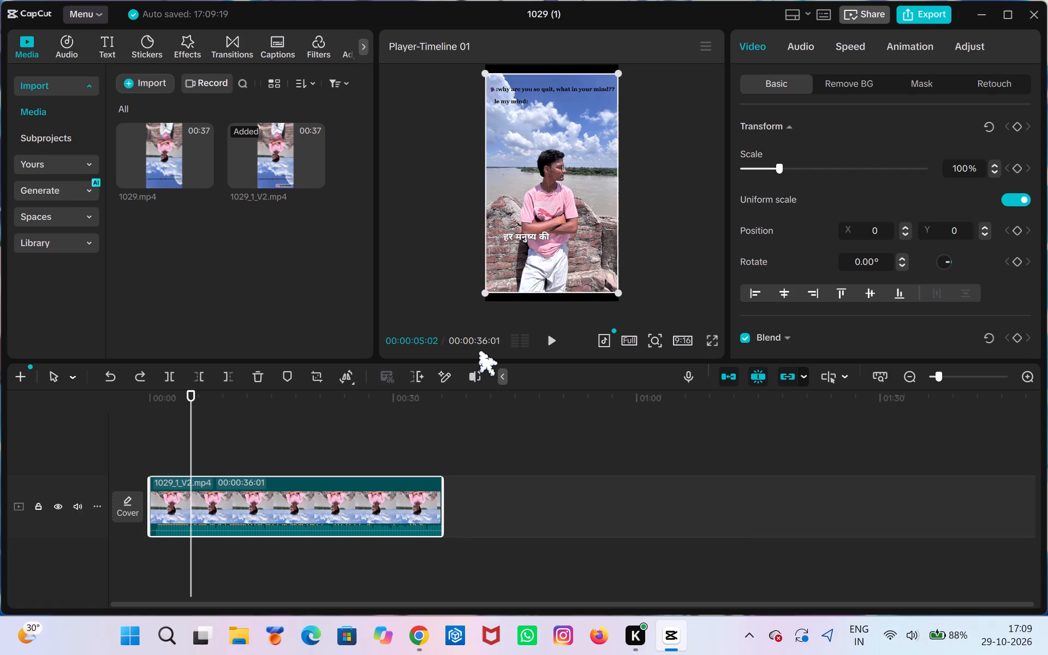
Reopen the clip's crop, change its ratio from Free to 9:16 and resize the frame back to the whole picture.
click(307, 375)
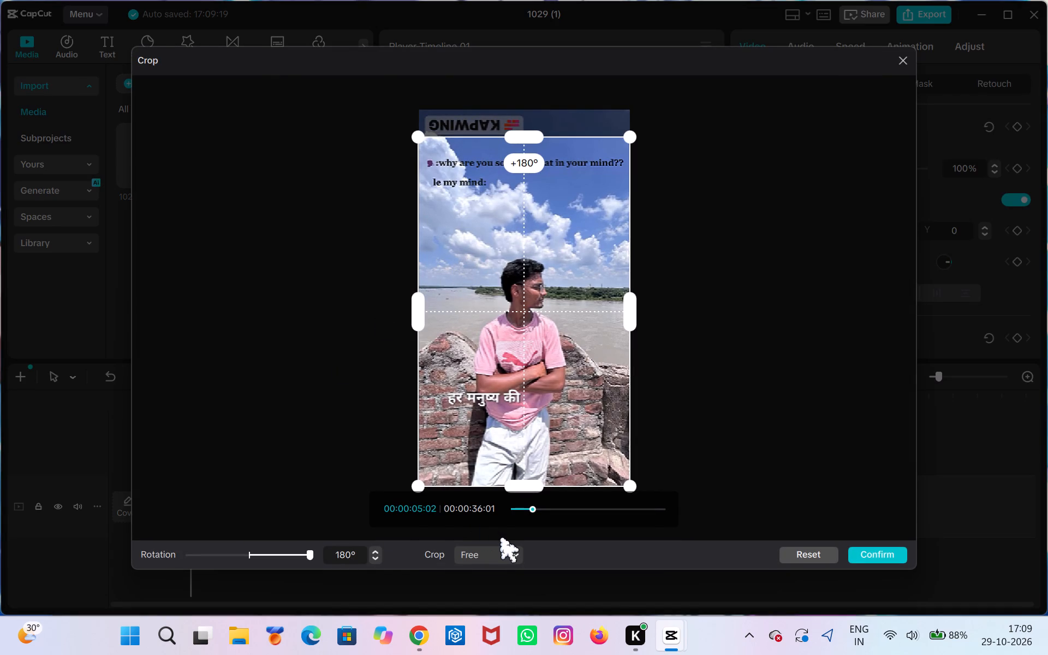
click(522, 133)
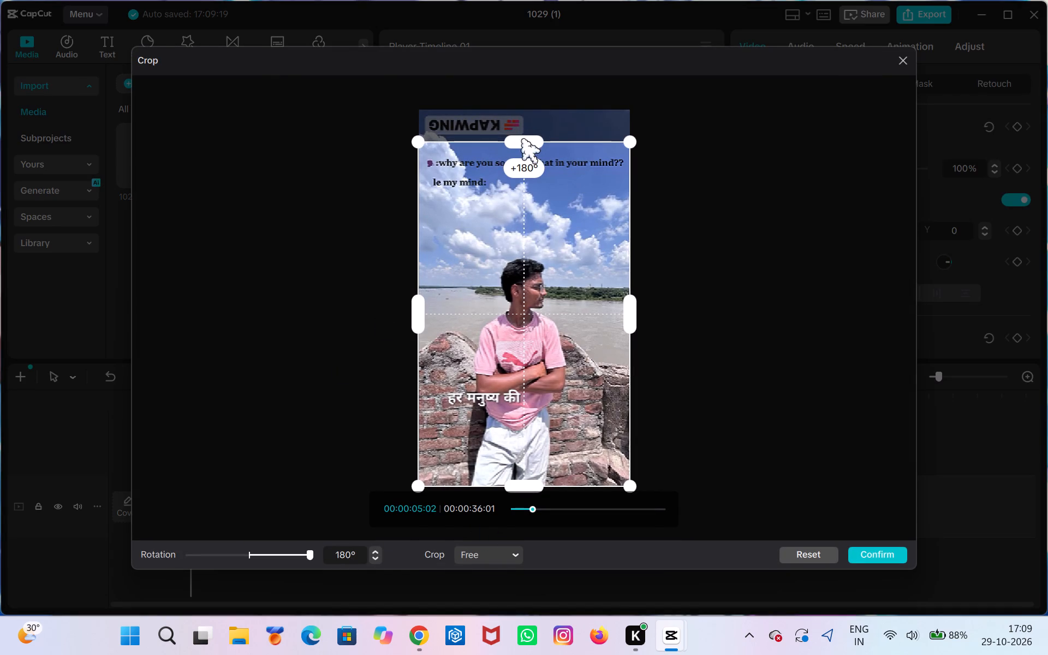
click(497, 561)
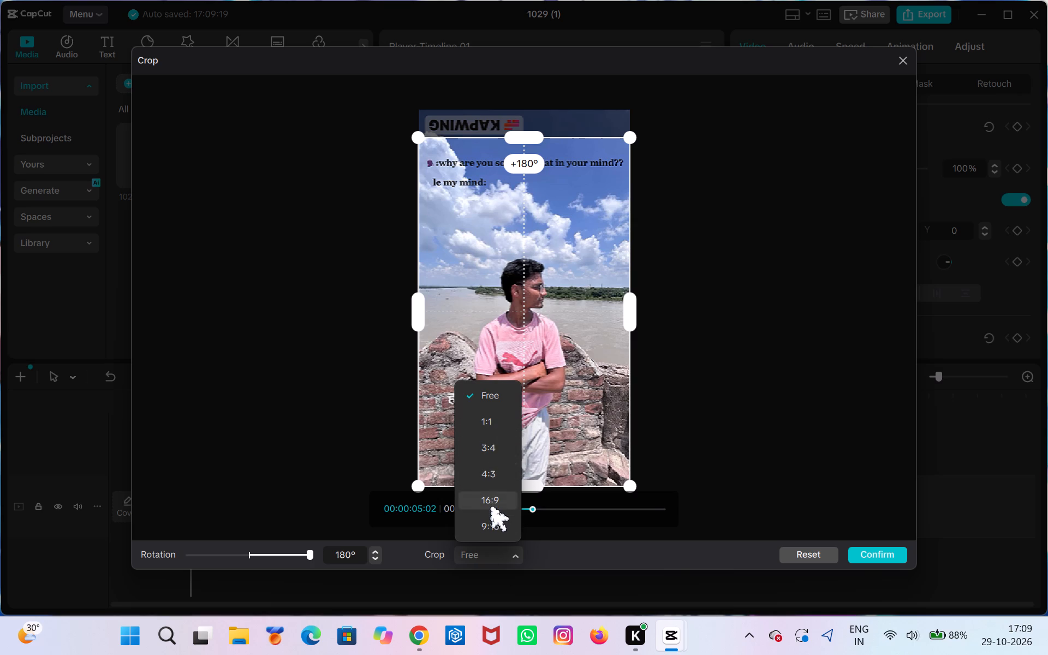
click(493, 523)
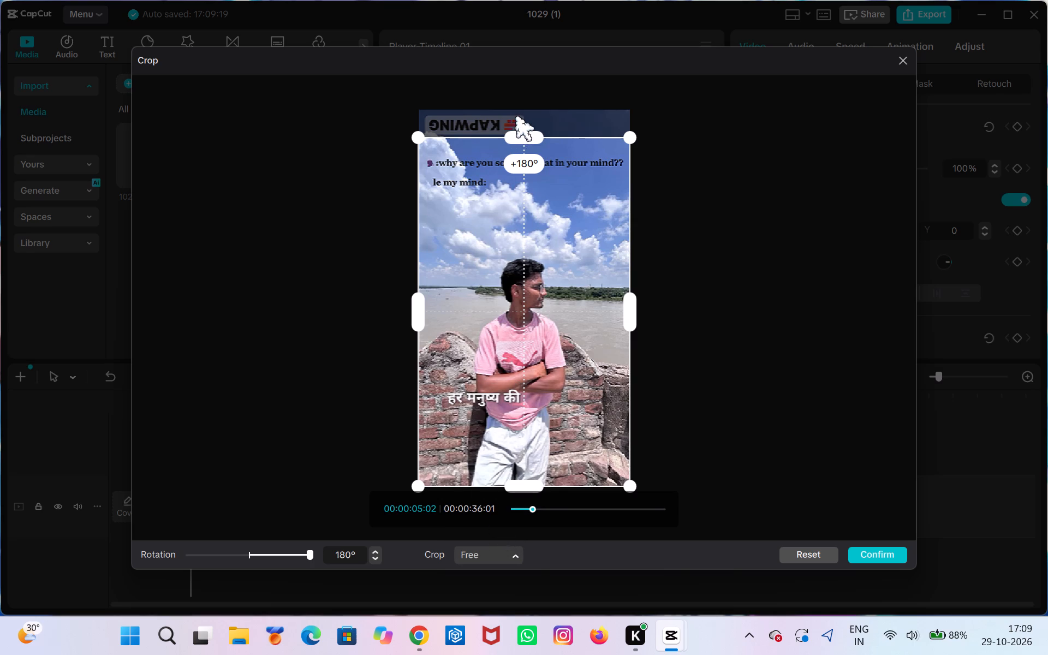
drag(523, 105, 530, 131)
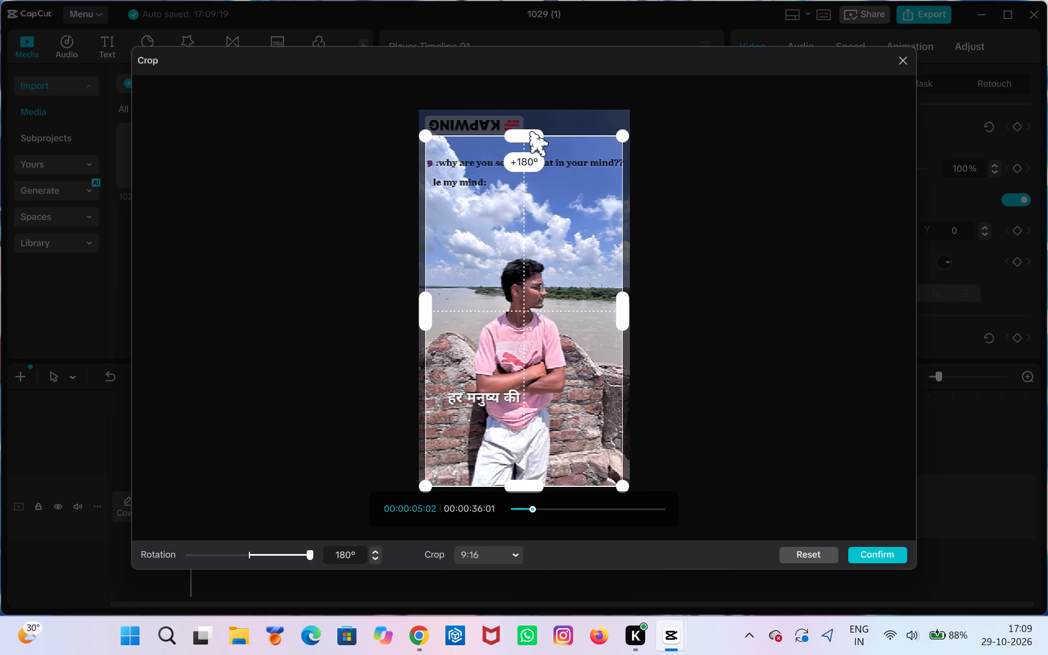
drag(530, 131, 539, 127)
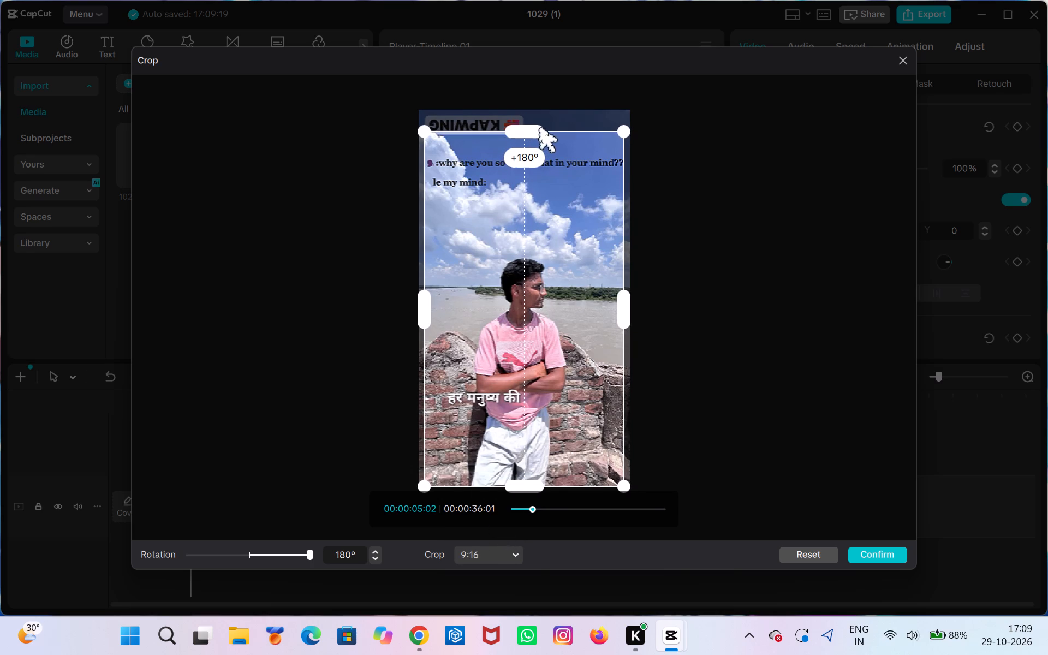
drag(539, 127, 566, 93)
drag(525, 110, 530, 118)
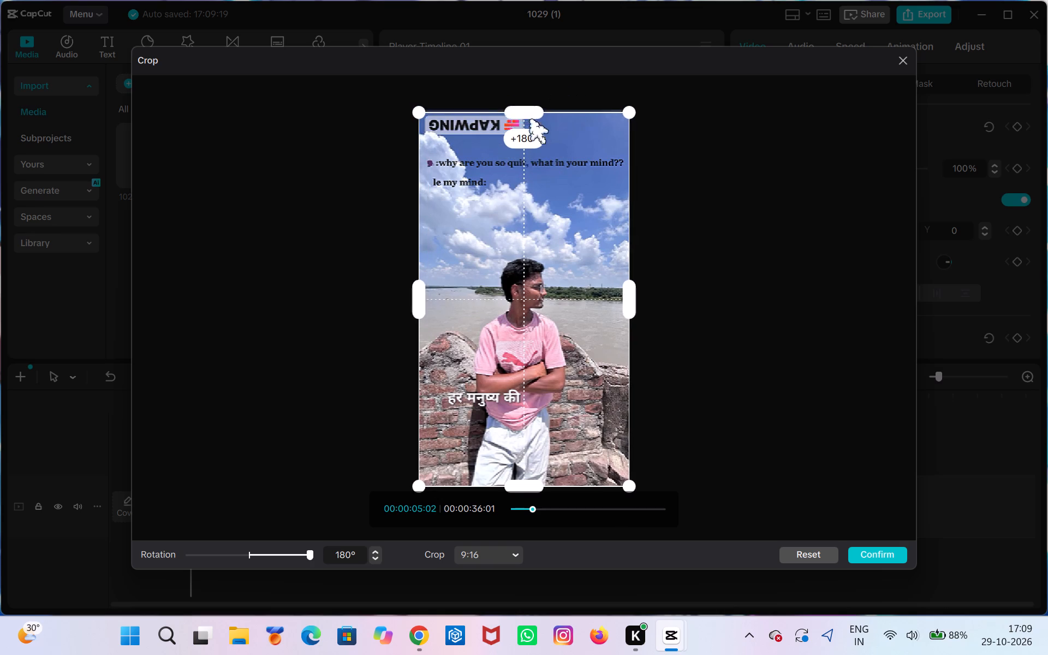
drag(530, 118, 587, 52)
drag(532, 112, 541, 144)
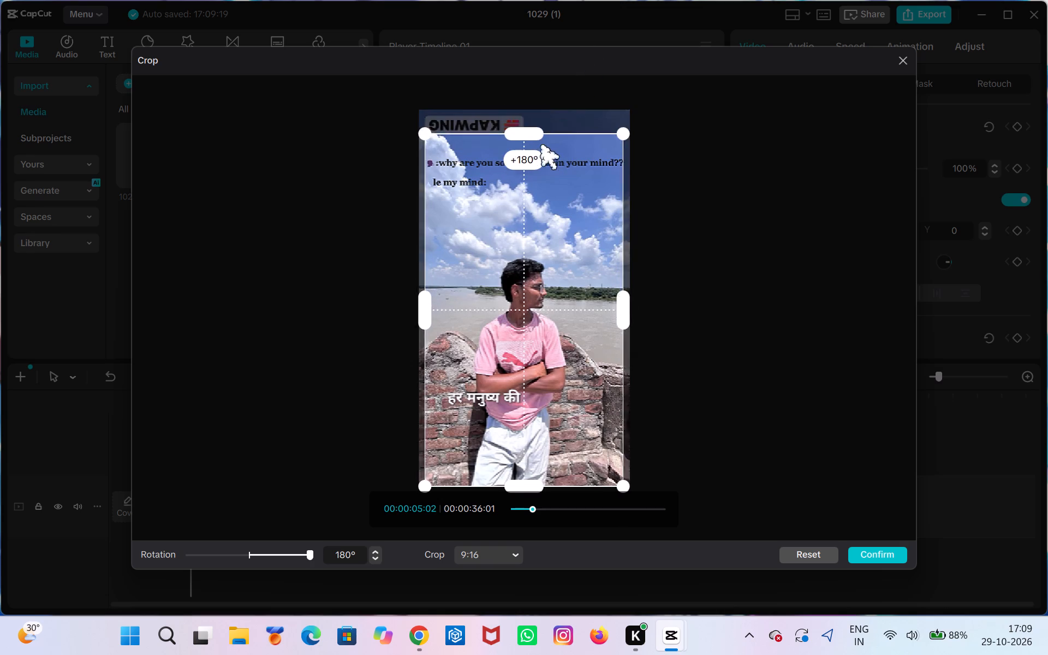
drag(541, 144, 579, 69)
click(720, 245)
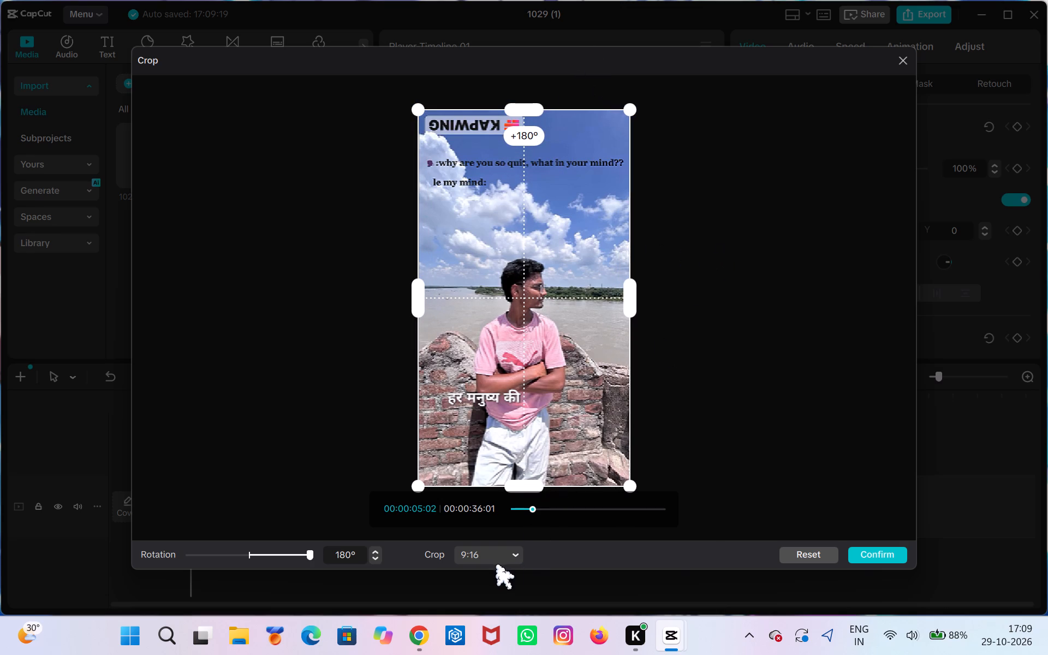
click(498, 562)
click(749, 326)
Shrink and reposition the 9:16 crop frame to exclude the Kapwing watermark while keeping the caption text inside, and apply the crop.
drag(517, 102, 525, 124)
drag(528, 108, 529, 141)
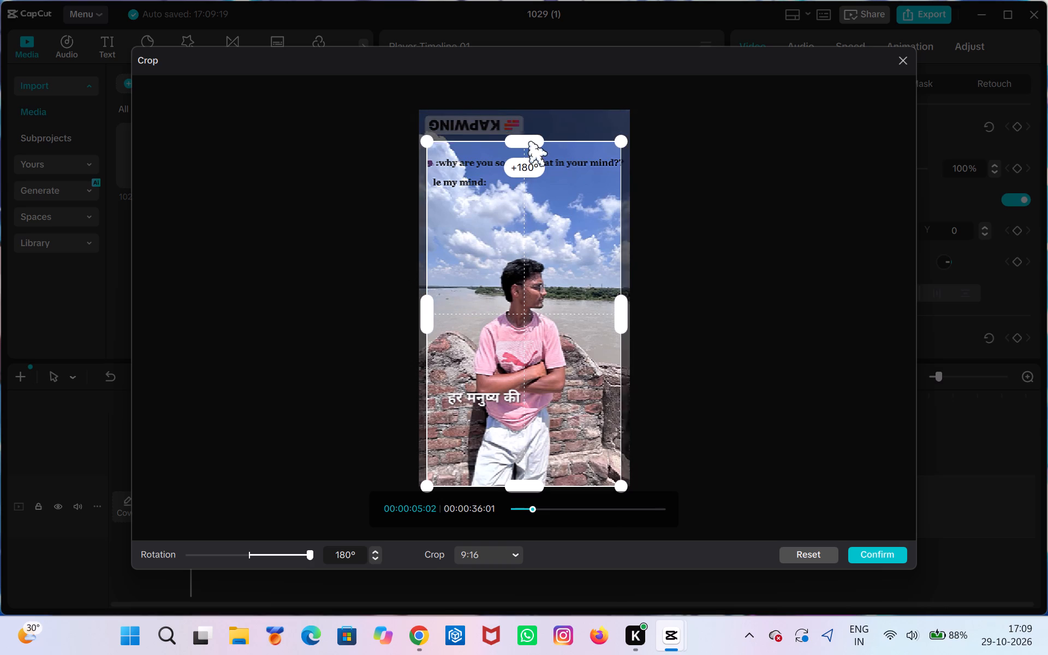
drag(529, 141, 534, 133)
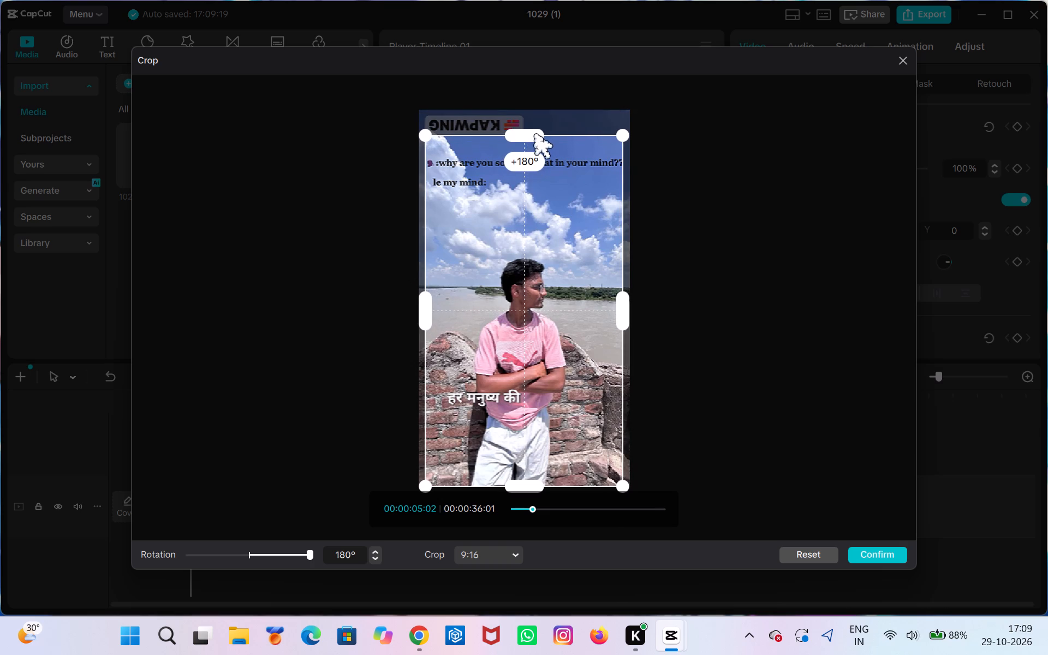
drag(534, 133, 535, 131)
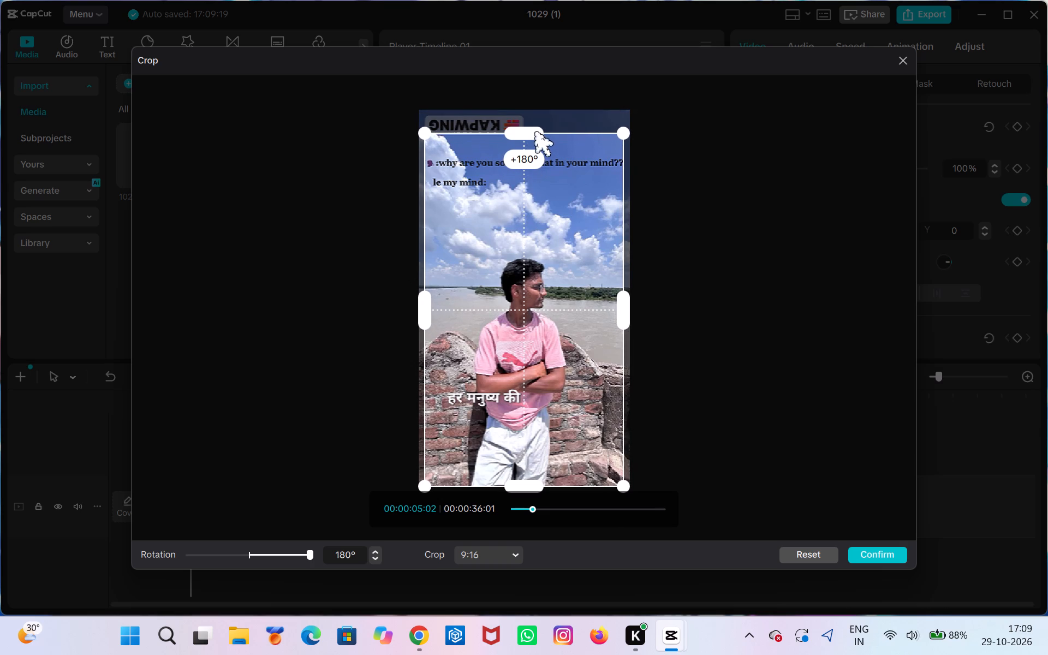
drag(535, 131, 535, 129)
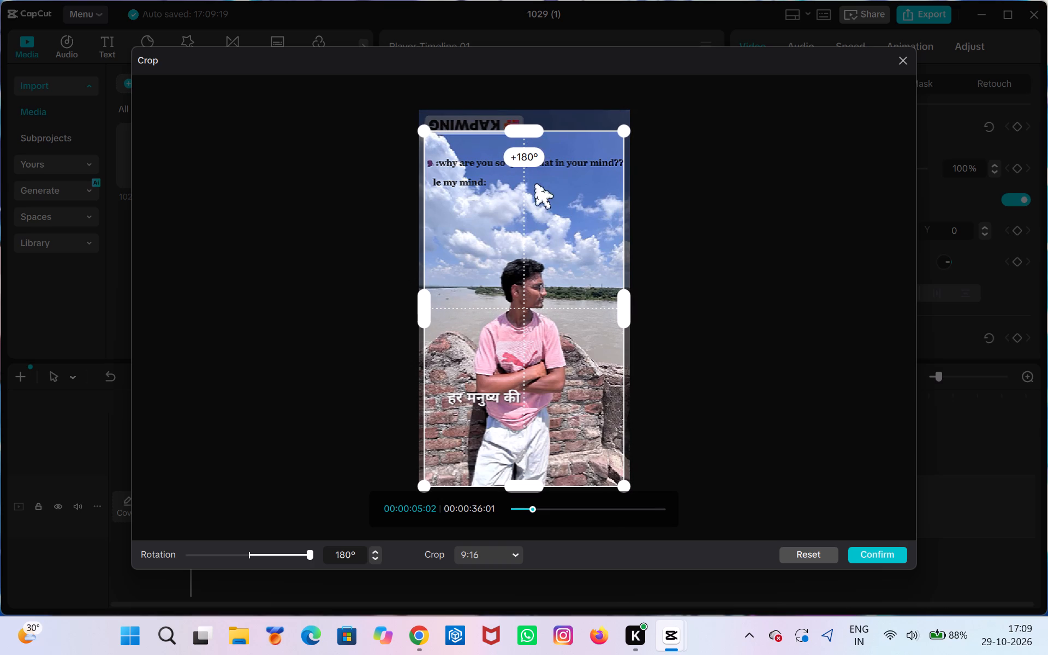
drag(537, 206, 538, 217)
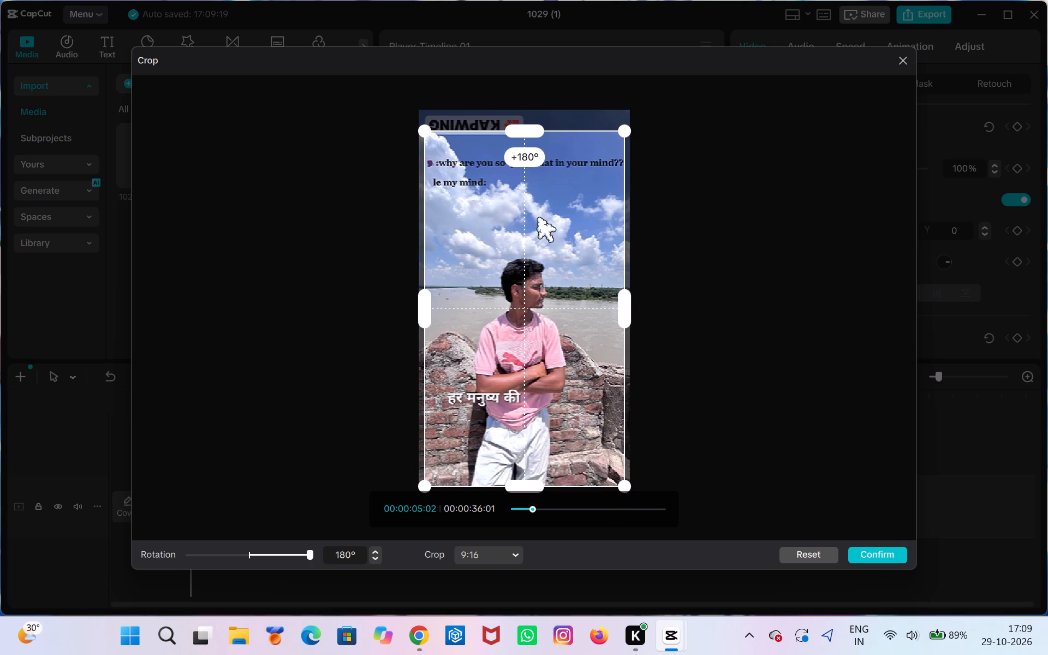
drag(538, 217, 534, 221)
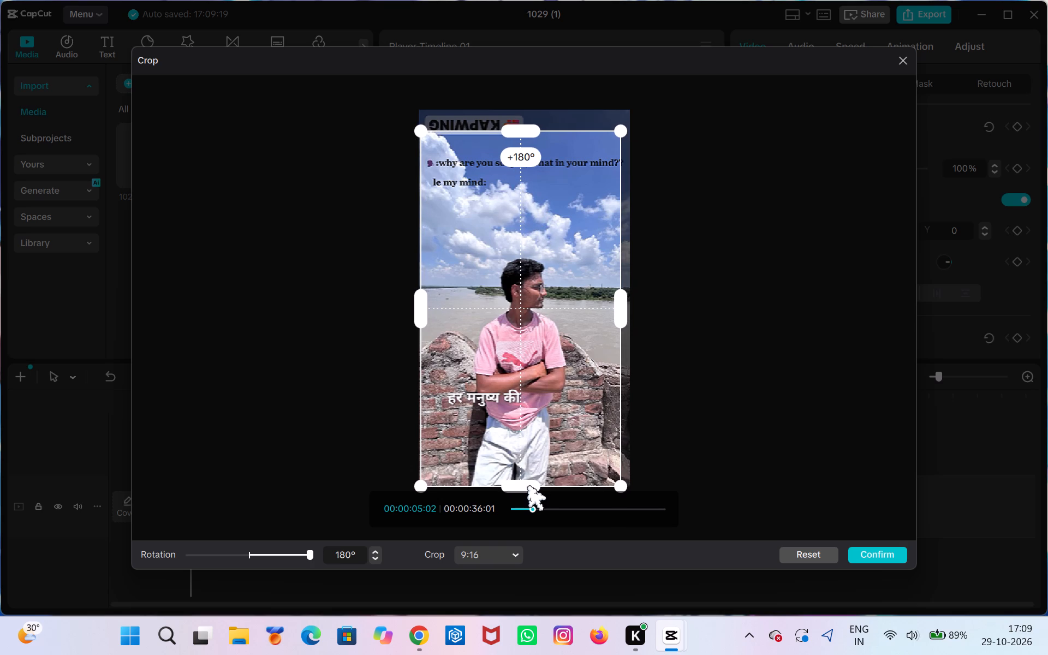
click(527, 485)
drag(531, 437, 532, 441)
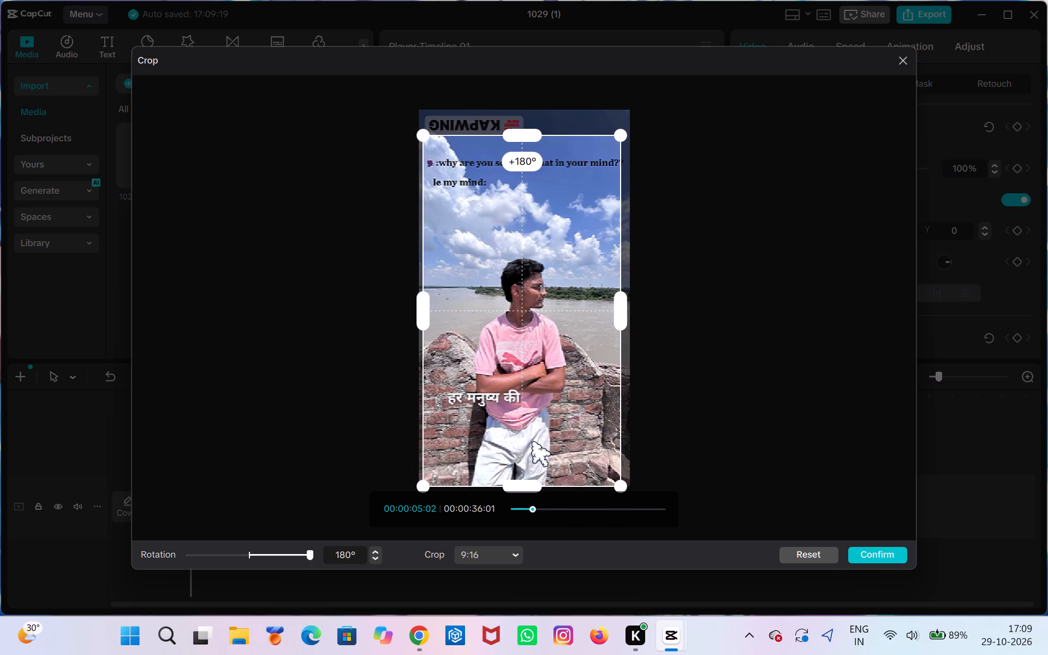
drag(532, 441, 535, 443)
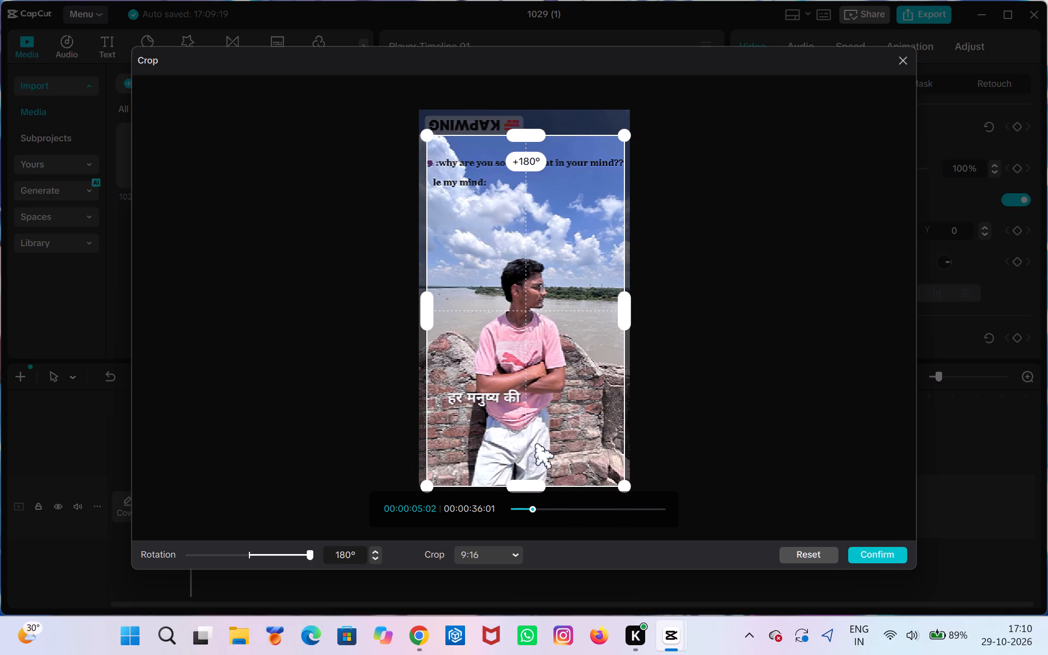
drag(535, 443, 535, 444)
click(898, 555)
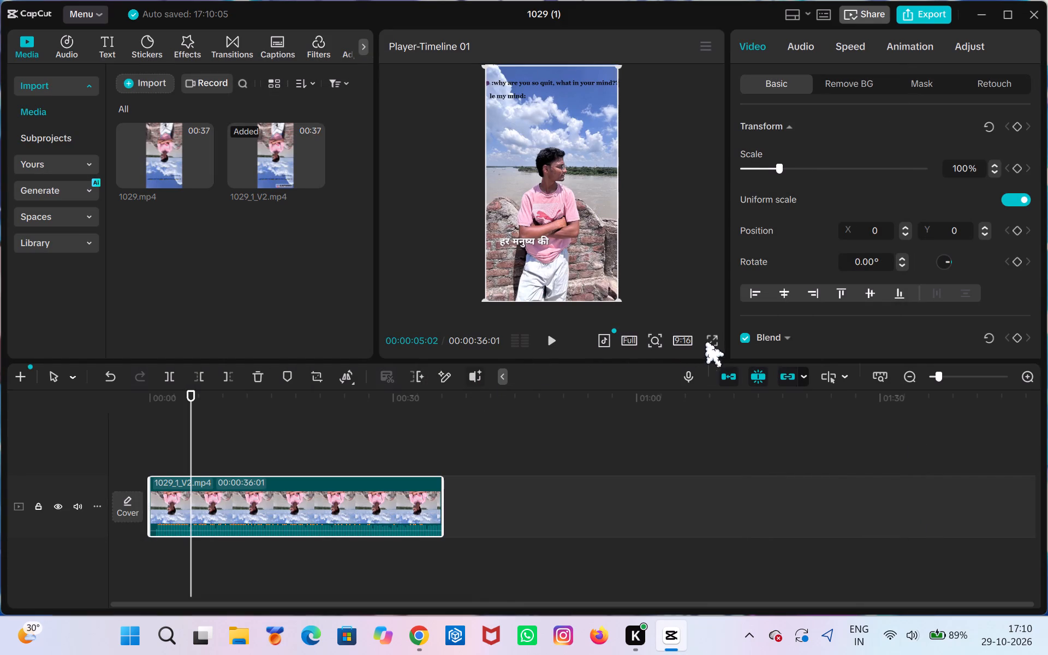
Play the cropped clip in full screen to check the framing, and return to the editor.
click(710, 339)
key(space)
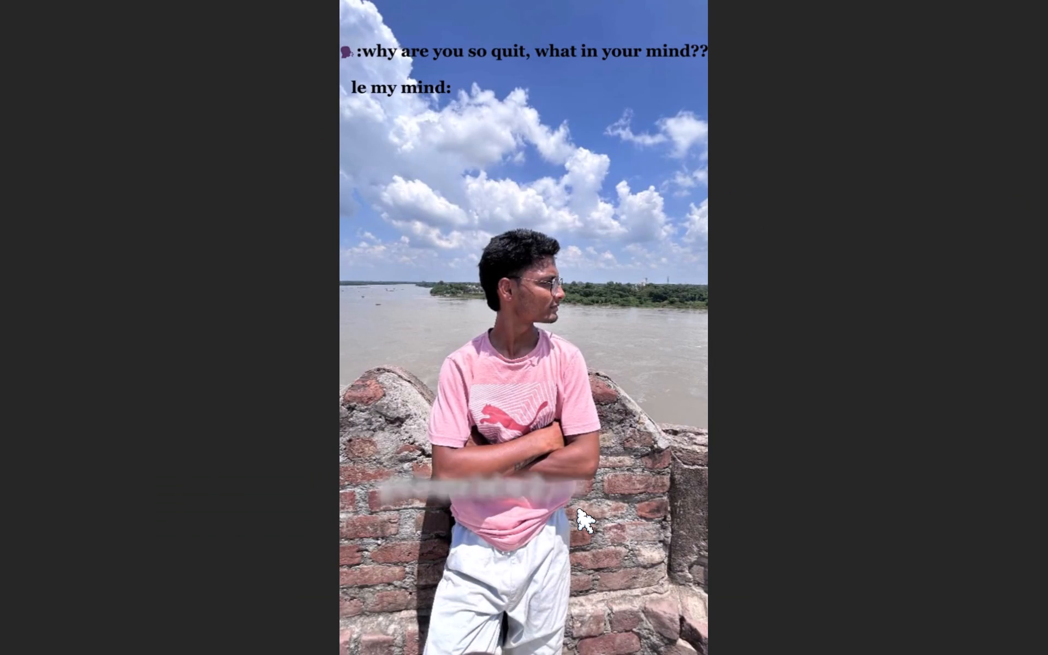
key(Escape)
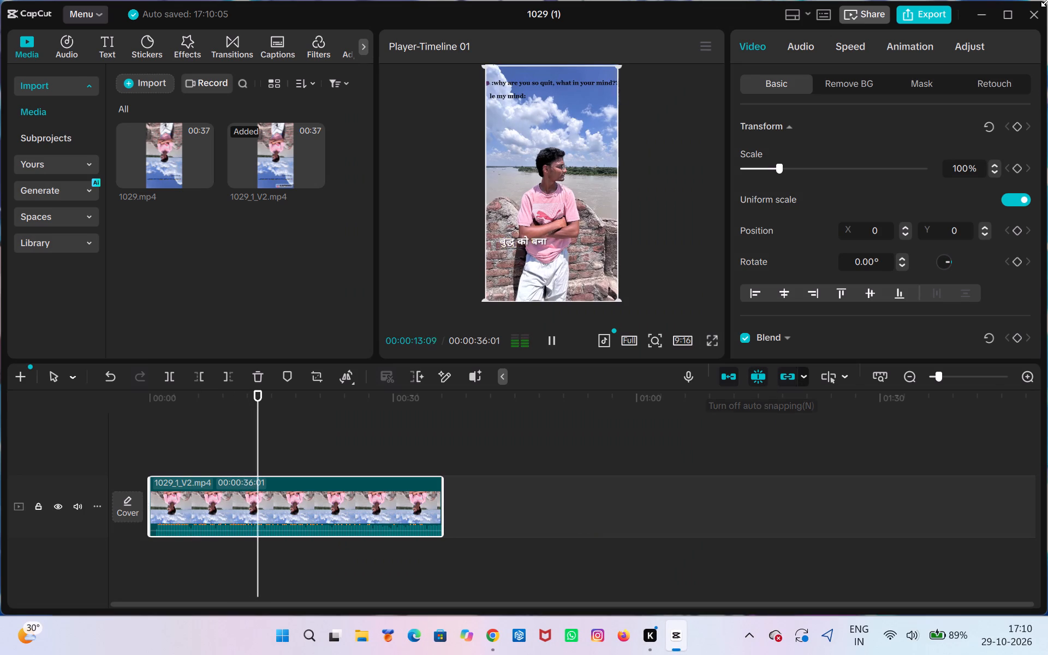
Export the video as 1029 (1) in 1080P, H.264 mp4 at 30fps, and close the export window without sharing.
click(931, 7)
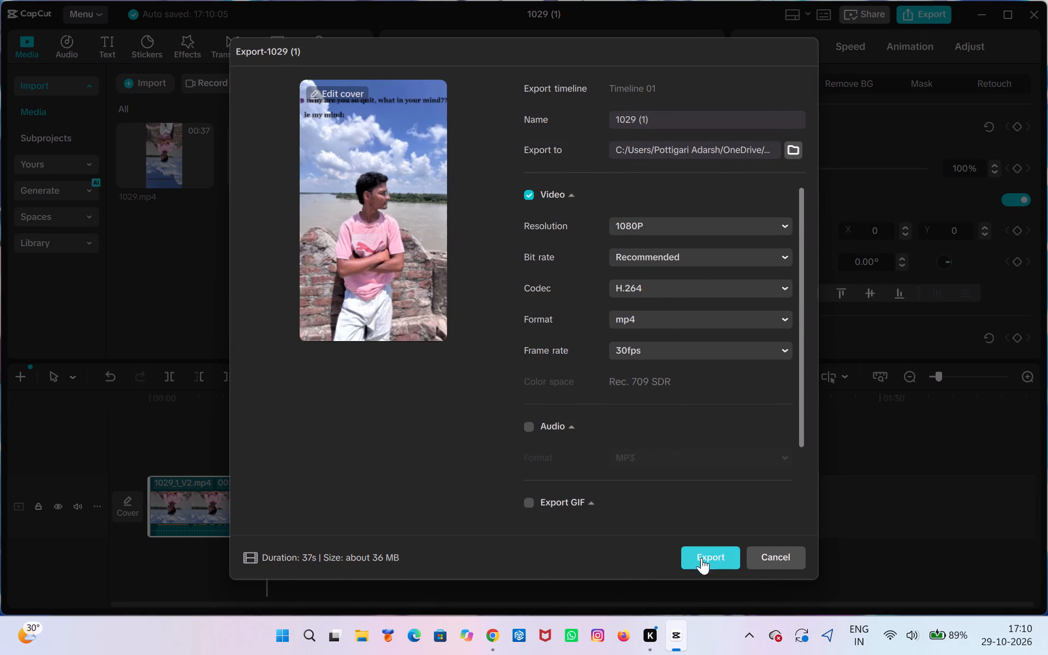
click(716, 553)
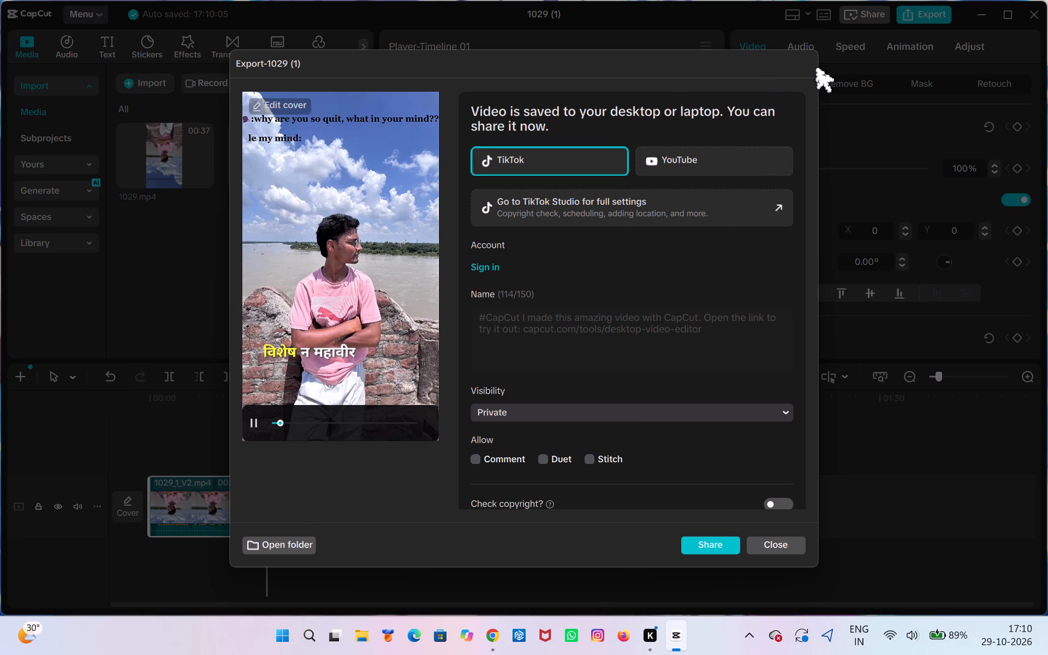
click(777, 548)
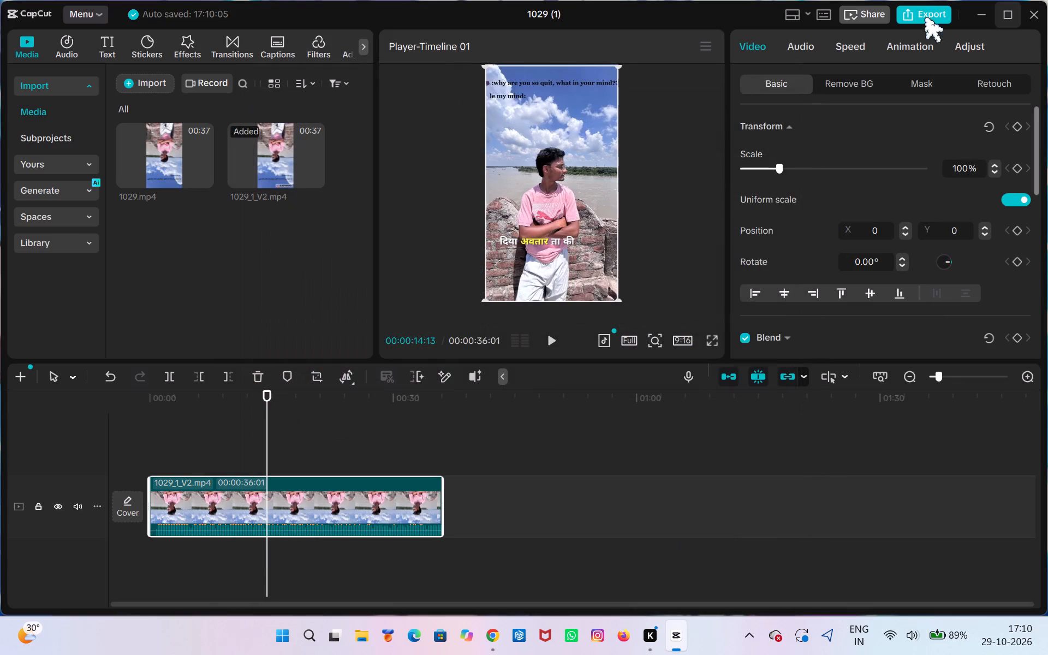